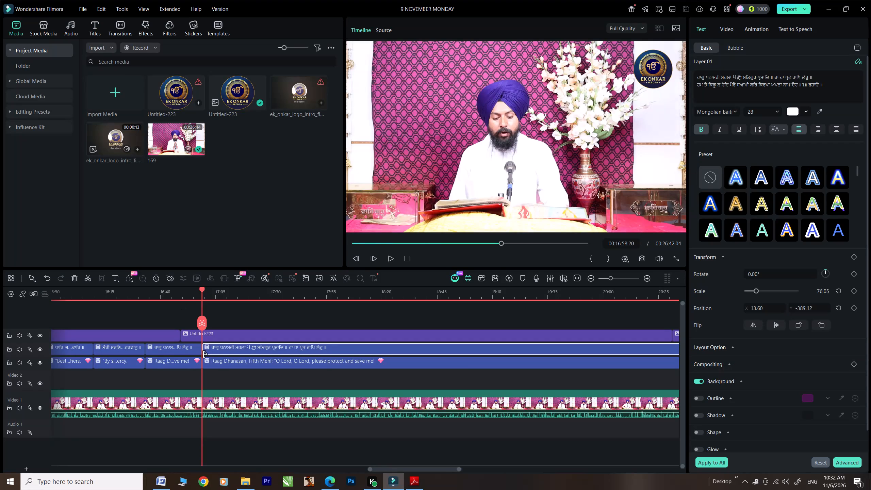
# Check the upcoming Gurbani verses in the Word document and play the video from 00:16:58:20 to hear which verse is recited.
pyautogui.click(166, 485)
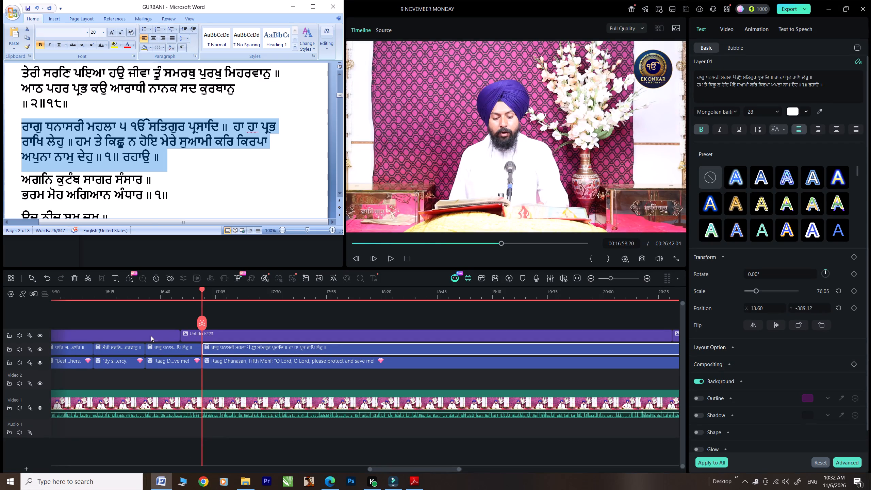
pyautogui.scroll(-1, 163, 179)
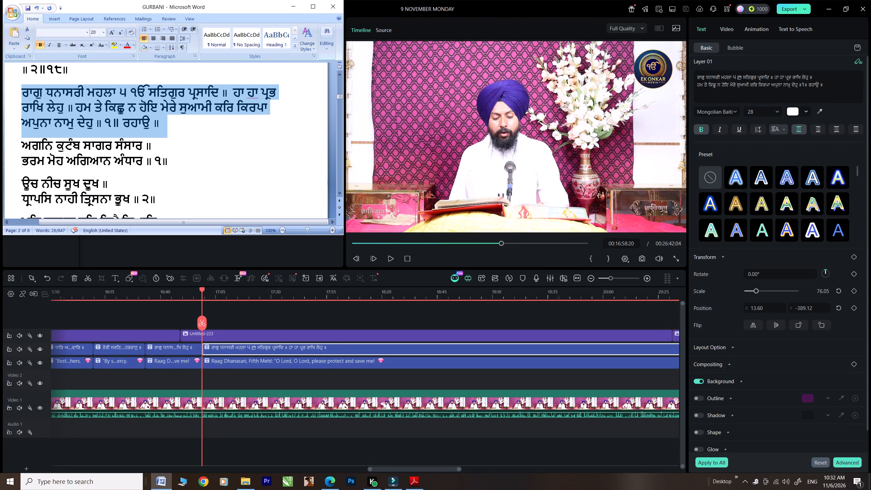
pyautogui.scroll(-1, 173, 174)
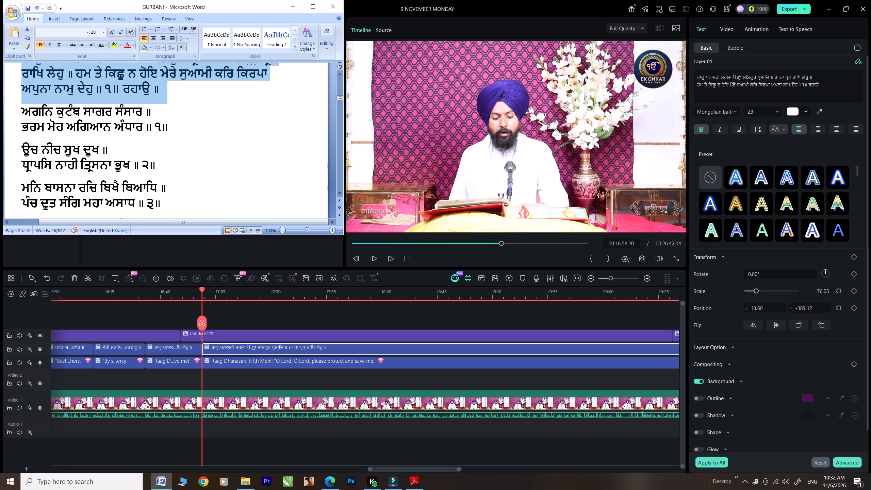
pyautogui.click(390, 257)
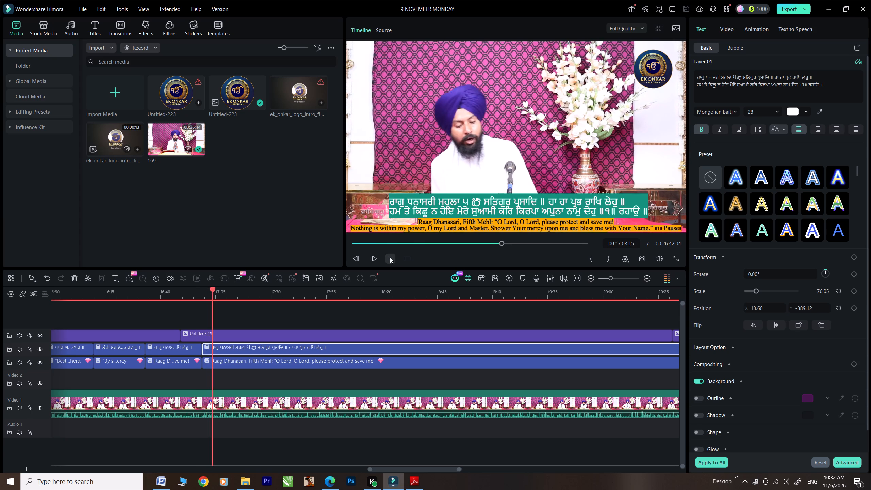
pyautogui.click(390, 257)
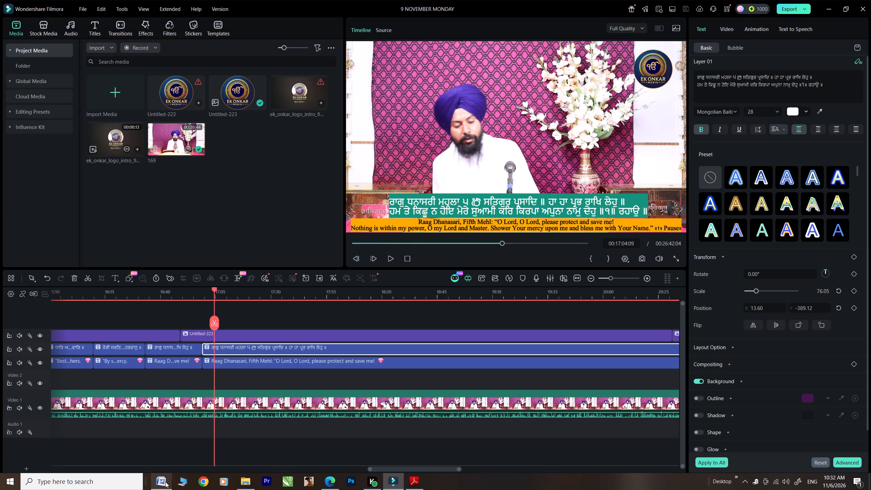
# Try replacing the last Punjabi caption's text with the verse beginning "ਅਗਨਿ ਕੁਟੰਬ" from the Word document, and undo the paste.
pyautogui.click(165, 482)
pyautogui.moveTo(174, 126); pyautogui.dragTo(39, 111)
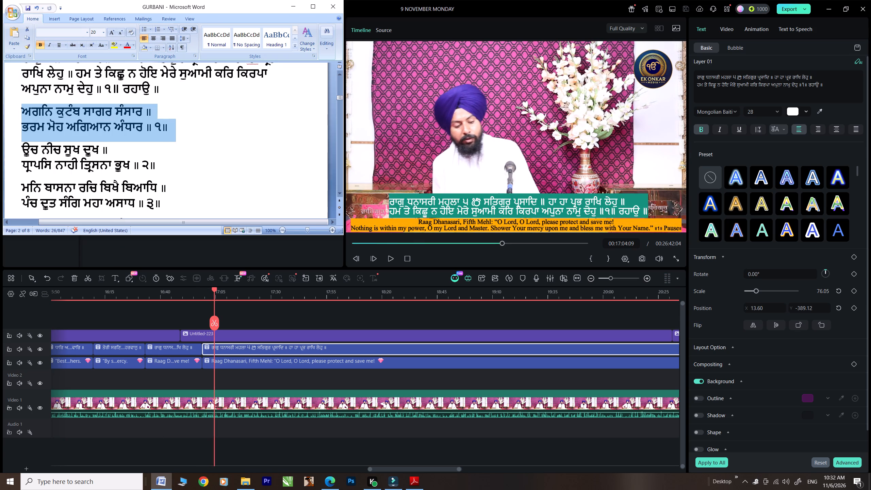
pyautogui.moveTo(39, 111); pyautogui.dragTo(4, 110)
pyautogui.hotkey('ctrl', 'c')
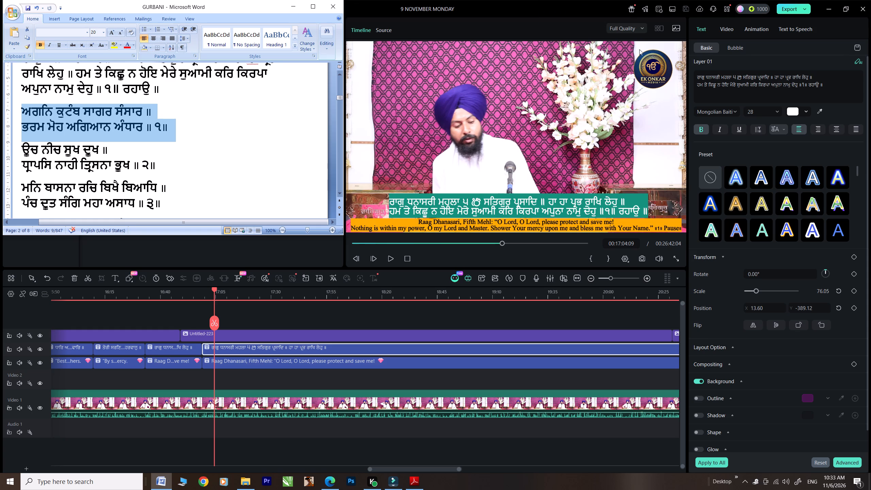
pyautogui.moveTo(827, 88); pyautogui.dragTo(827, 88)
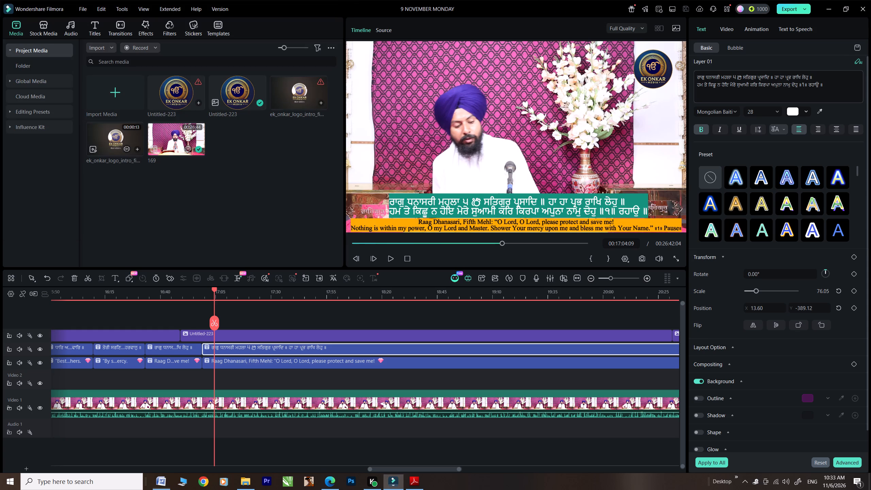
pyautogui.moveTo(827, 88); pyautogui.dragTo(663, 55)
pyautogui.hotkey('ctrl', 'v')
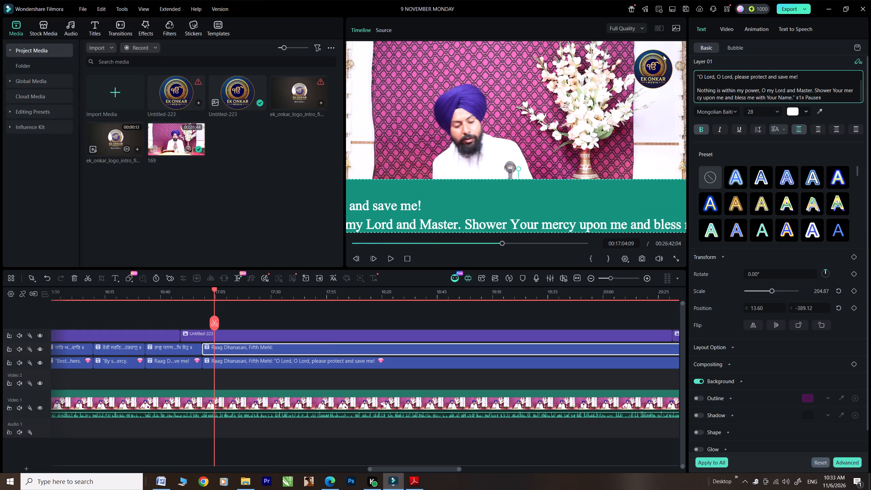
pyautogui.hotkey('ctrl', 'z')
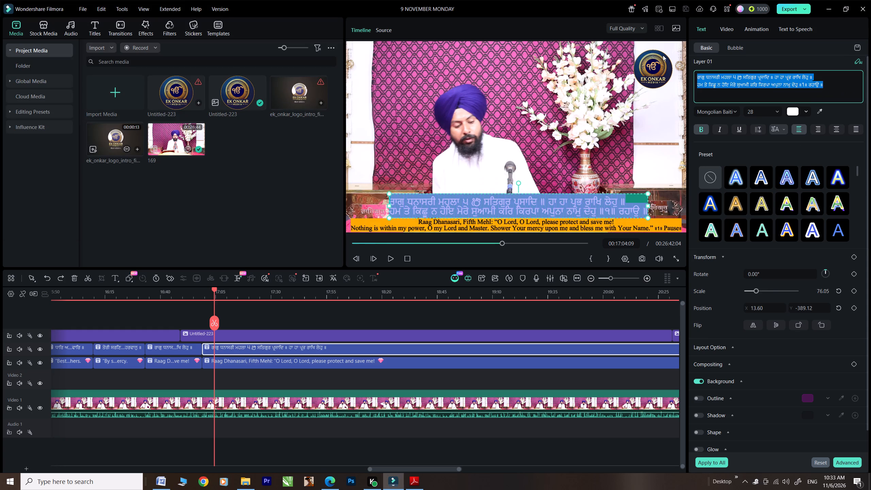
# Replace the last Punjabi caption's text with the Word verse "ਅਗਨਿ ਕੁਟੰਬ ਸਾਗਰ ਸੰਸਾਰ ॥ ਭਰਮ ਮੋਹ ਅਗਿਆਨ ਅੰਧਾਰ ॥੧॥", joined onto one line.
pyautogui.click(160, 483)
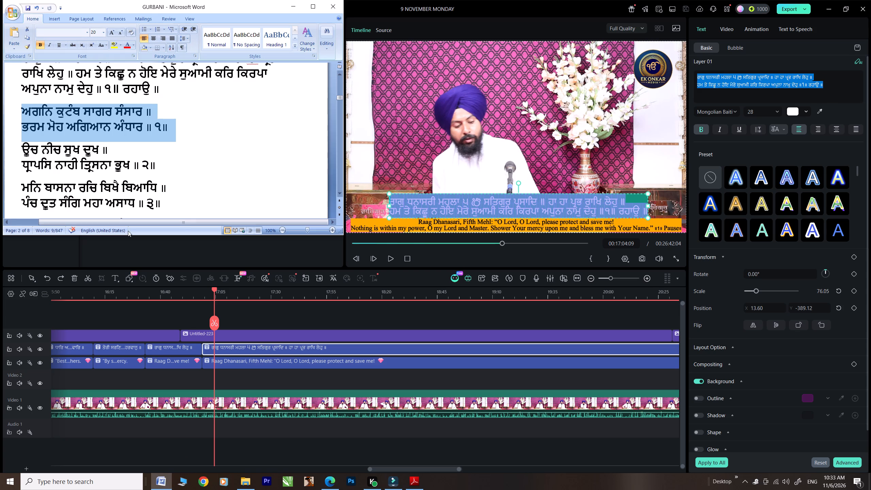
pyautogui.rightClick(76, 110)
pyautogui.click(93, 124)
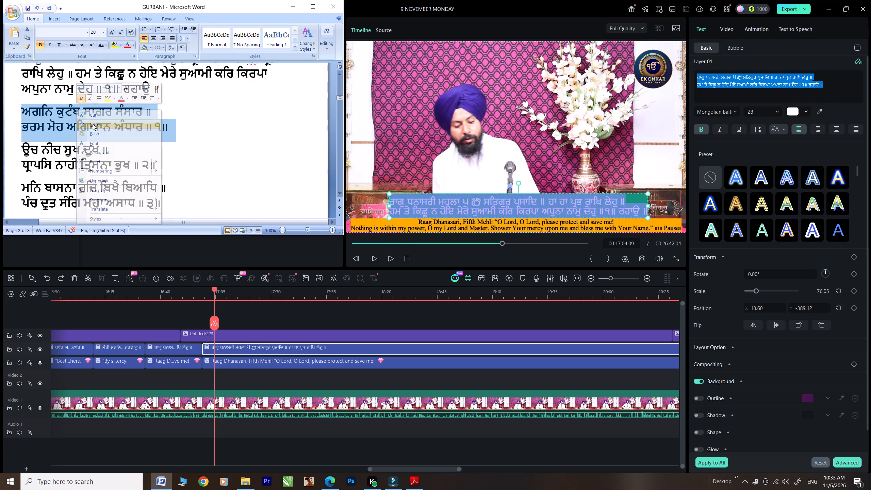
pyautogui.rightClick(736, 85)
pyautogui.click(754, 114)
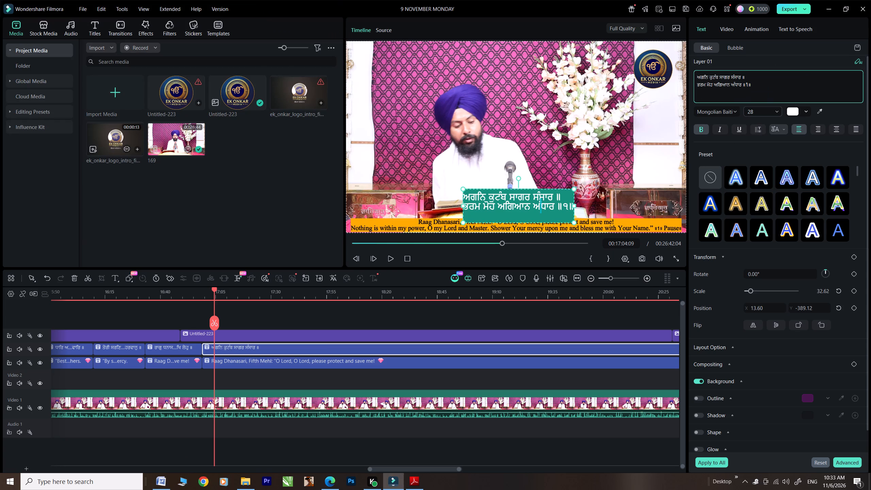
pyautogui.press('BackSpace')
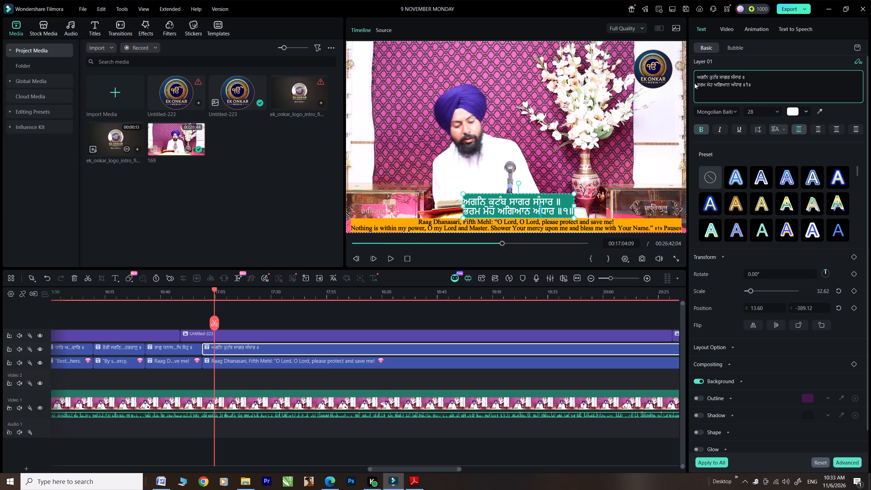
pyautogui.click(696, 83)
pyautogui.press('BackSpace')
pyautogui.press('space')
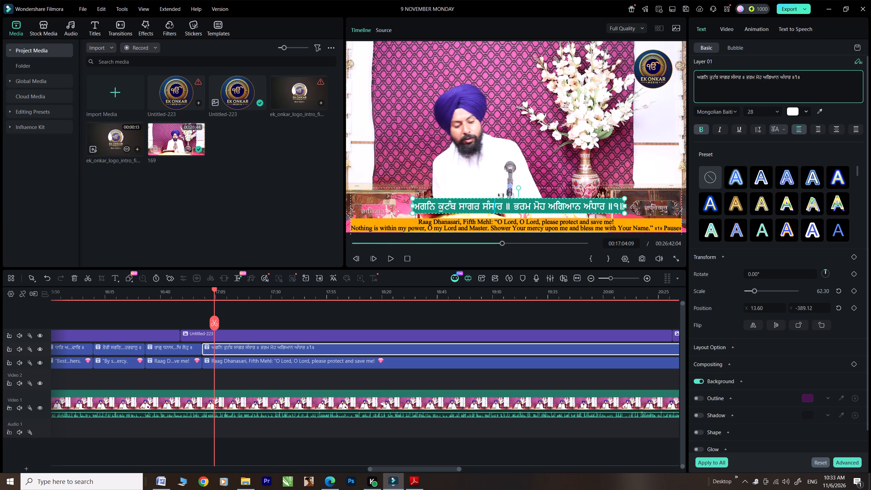
pyautogui.click(266, 362)
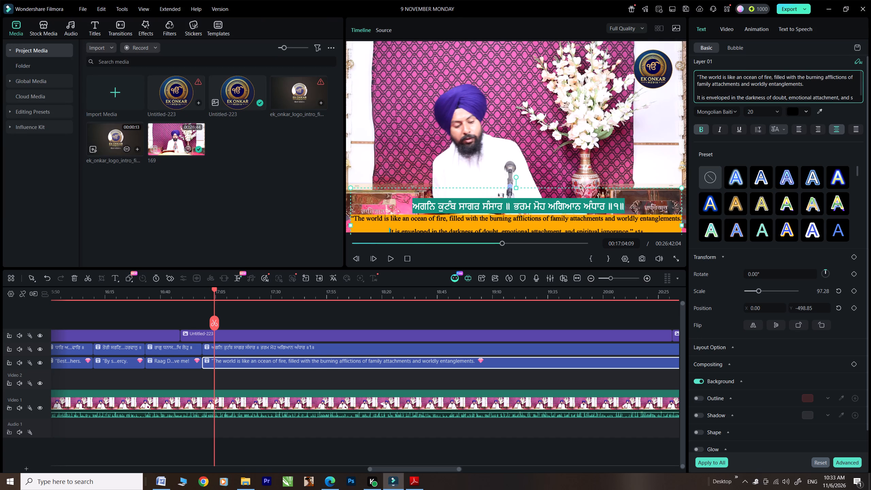
pyautogui.press('BackSpace')
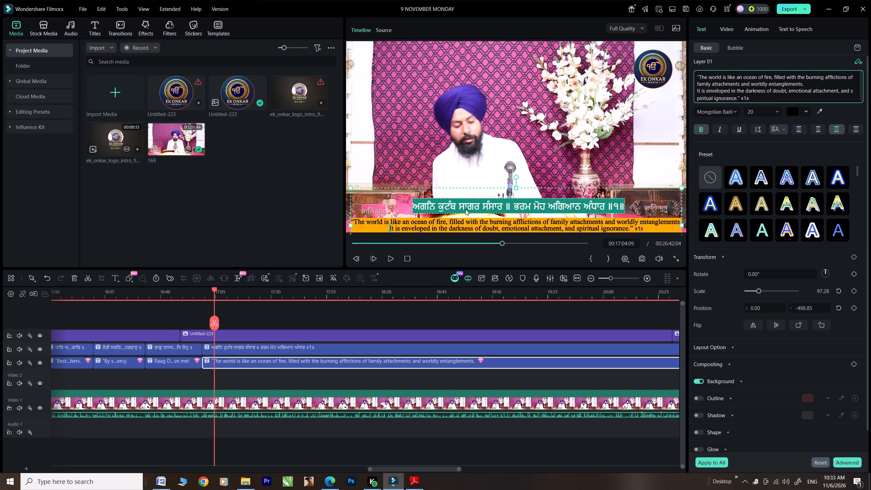
# Nudge the Punjabi caption down in the preview to Y position -414.08, just above the English caption.
pyautogui.click(465, 209)
pyautogui.press('Down')
pyautogui.press('Down')
pyautogui.press('Down')
pyautogui.press('Down')
pyautogui.press('Down')
pyautogui.press('Down')
pyautogui.press('Down')
pyautogui.press('Down')
pyautogui.press('Down')
pyautogui.press('Down')
pyautogui.press('Down')
pyautogui.press('Down')
pyautogui.press('Down')
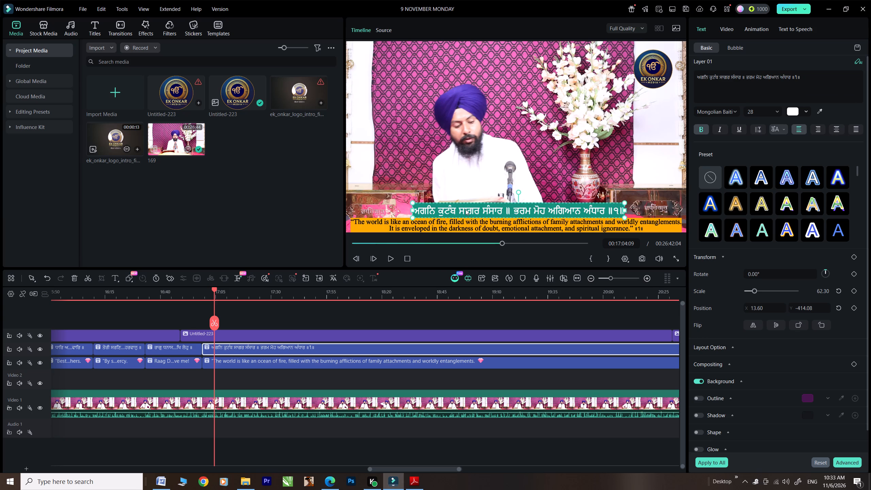
# Play the passage to find where the verse ends, and split the Punjabi and English captions at 00:17:15:17.
pyautogui.click(389, 258)
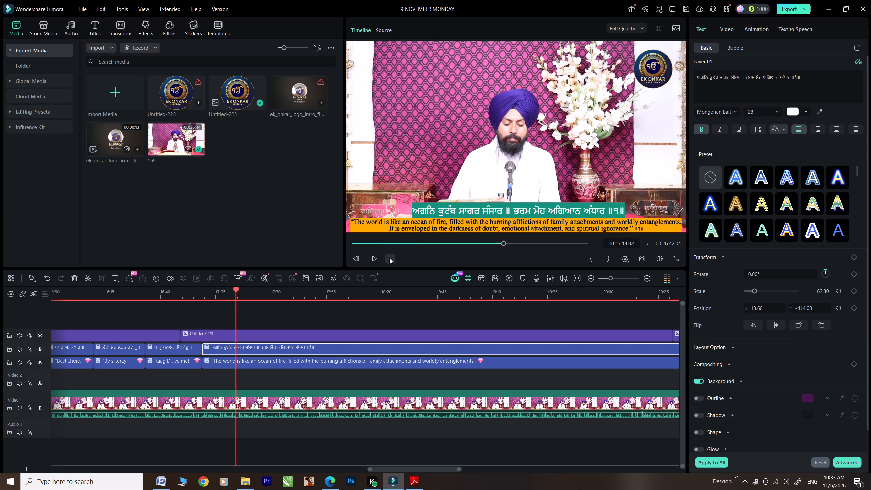
pyautogui.click(389, 258)
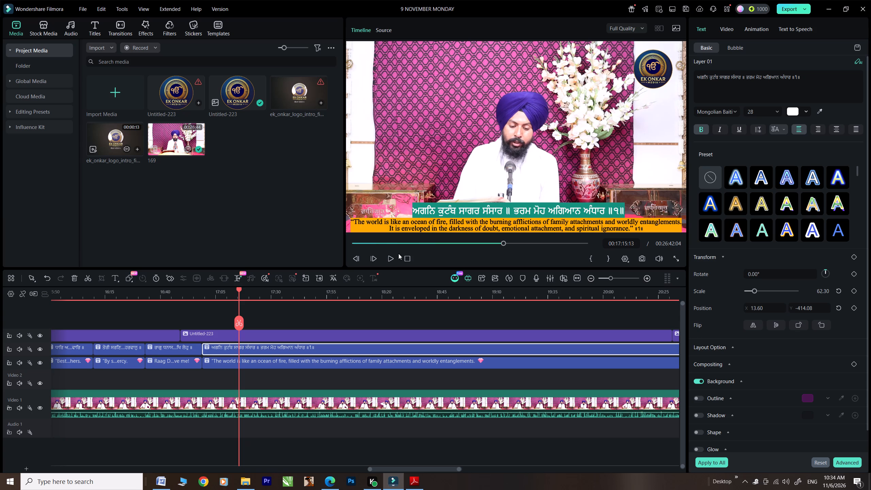
pyautogui.moveTo(239, 288); pyautogui.dragTo(230, 296)
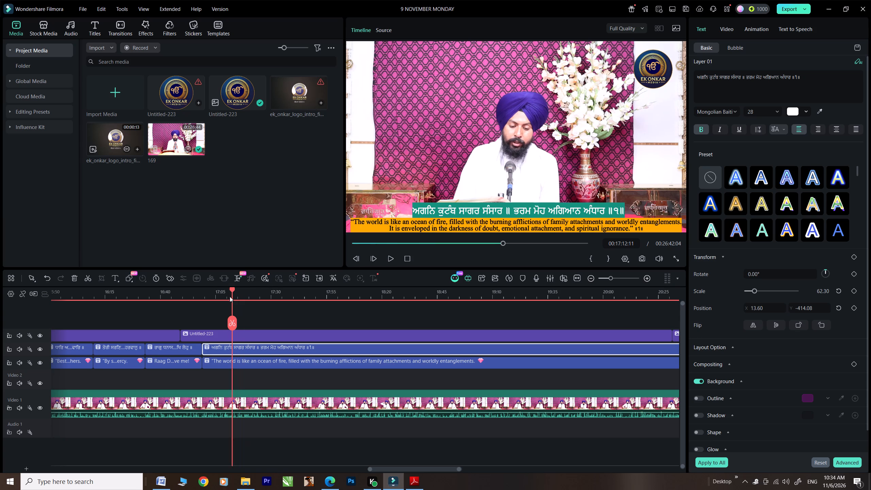
pyautogui.moveTo(230, 296); pyautogui.dragTo(220, 301)
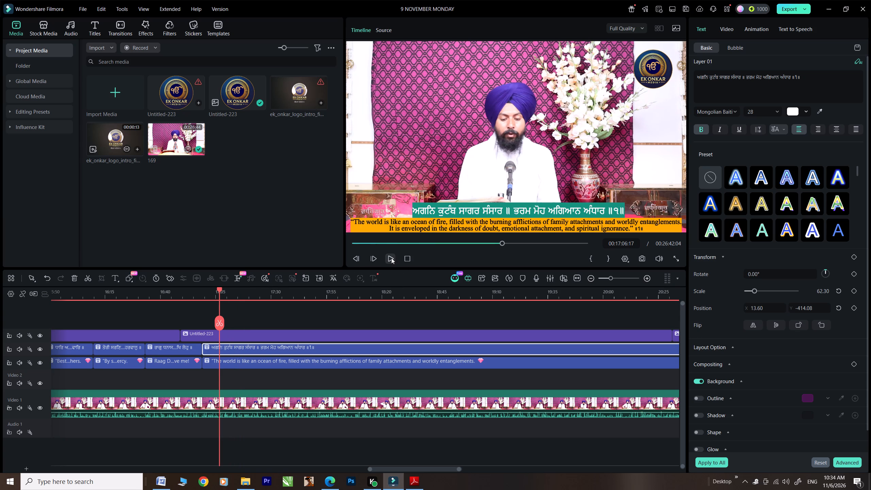
pyautogui.click(391, 258)
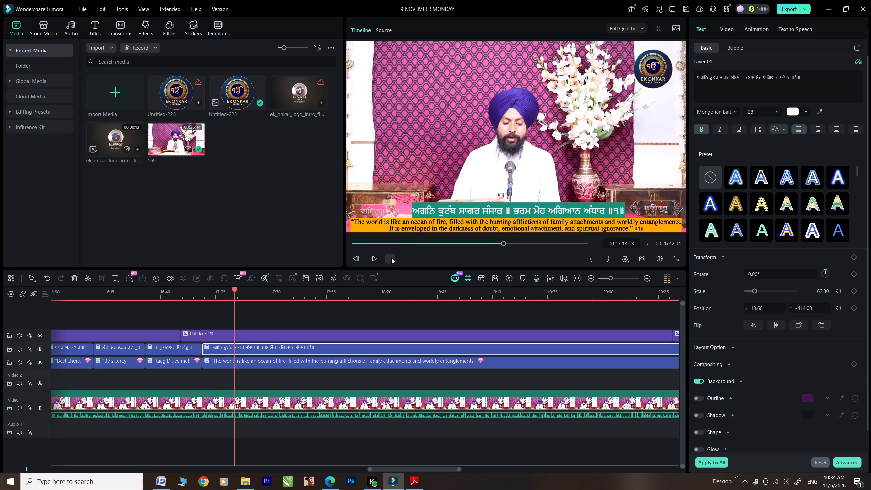
pyautogui.click(391, 258)
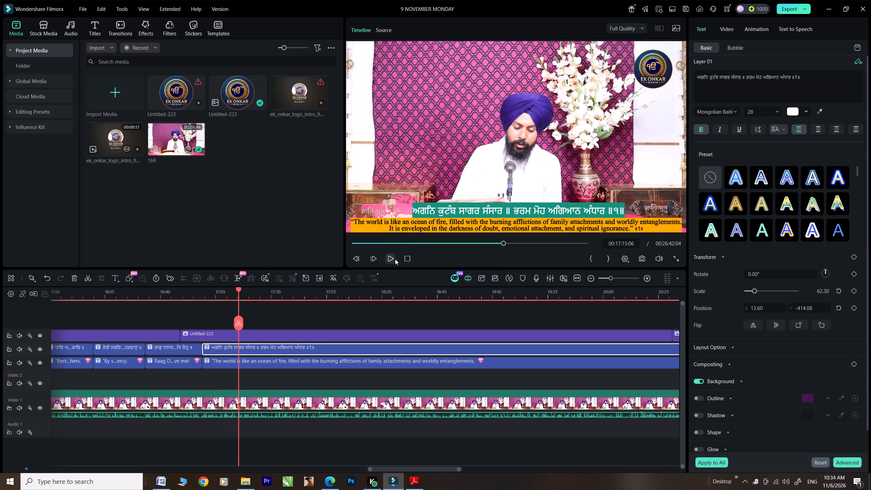
pyautogui.click(395, 259)
pyautogui.click(395, 259)
pyautogui.click(243, 324)
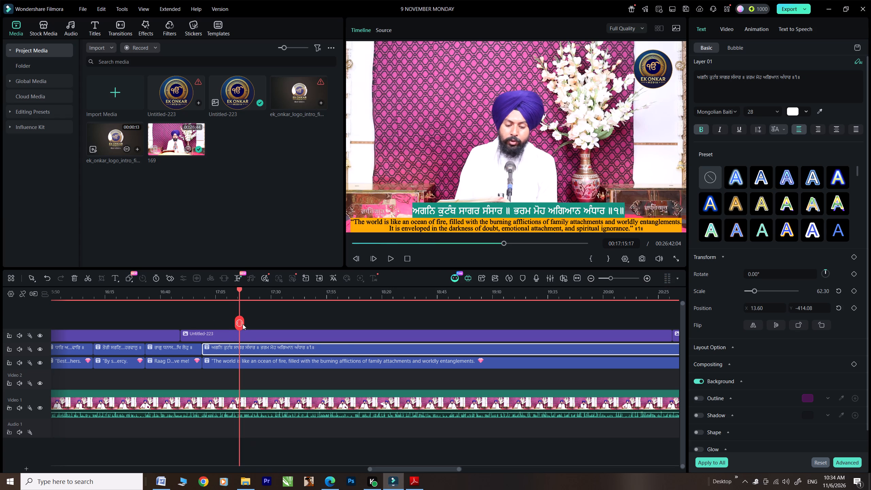
pyautogui.click(257, 360)
pyautogui.click(236, 320)
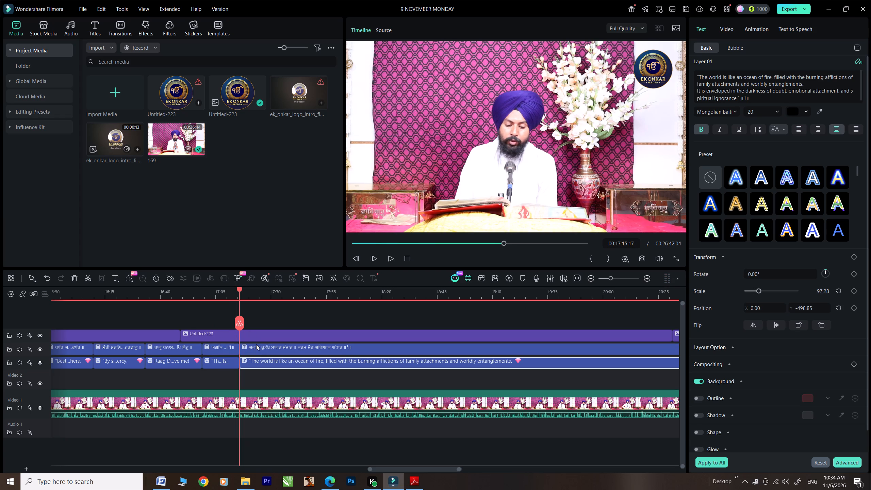
# Replace the Punjabi caption after the split with the Word verse beginning "ਊਚ ਨੀਚ ਸੂਖ ਦੂਖ", joining its two lines into one with a space.
pyautogui.click(256, 344)
pyautogui.click(159, 487)
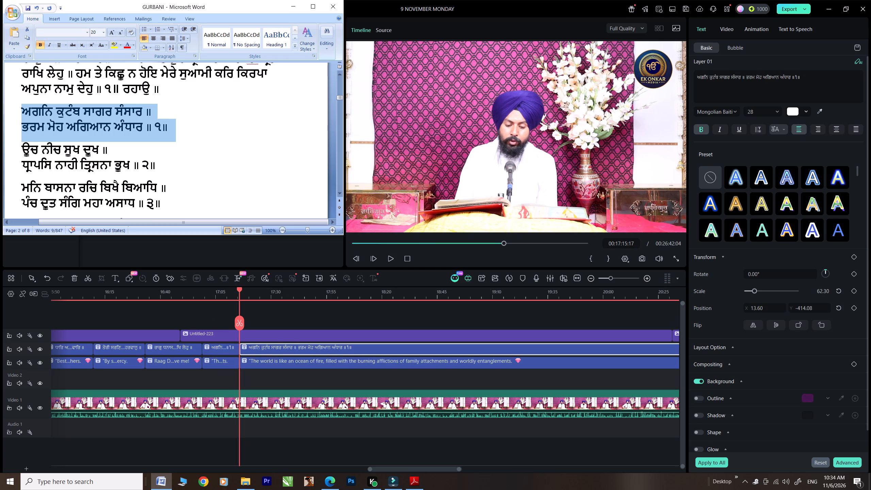
pyautogui.moveTo(160, 166); pyautogui.dragTo(36, 149)
pyautogui.hotkey('ctrl', 'c')
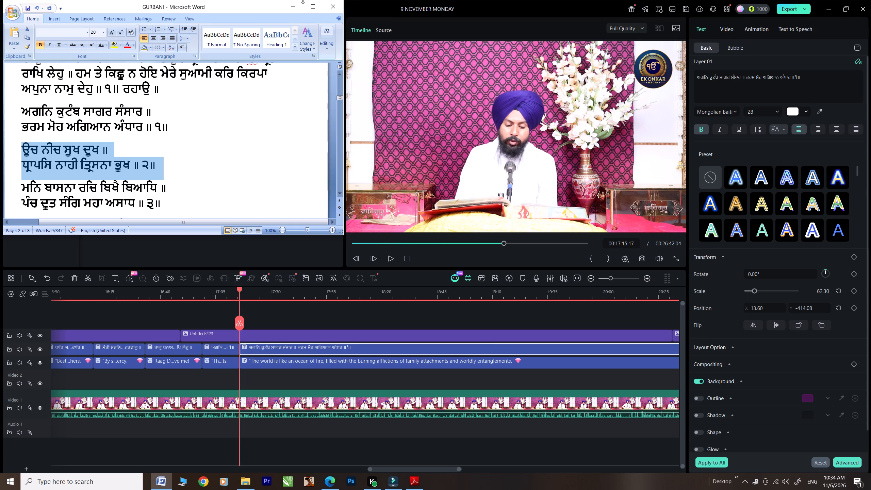
pyautogui.moveTo(808, 78); pyautogui.dragTo(628, 51)
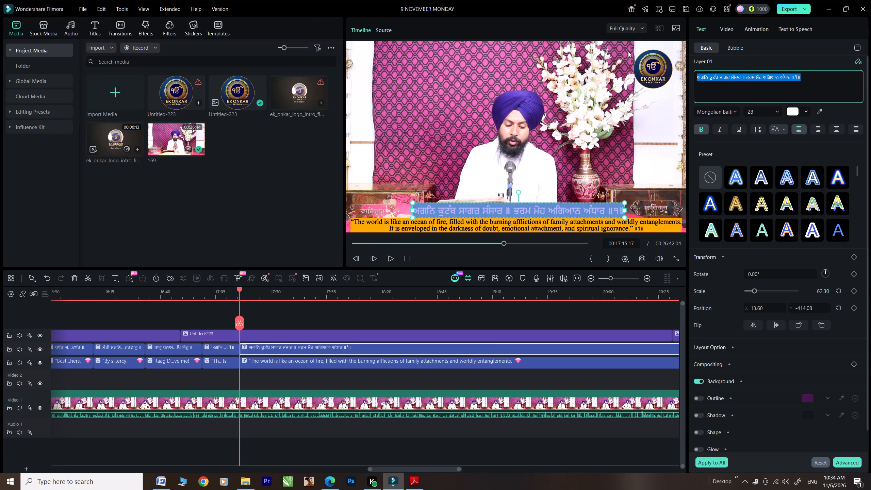
pyautogui.hotkey('ctrl', 'v')
pyautogui.press('BackSpace')
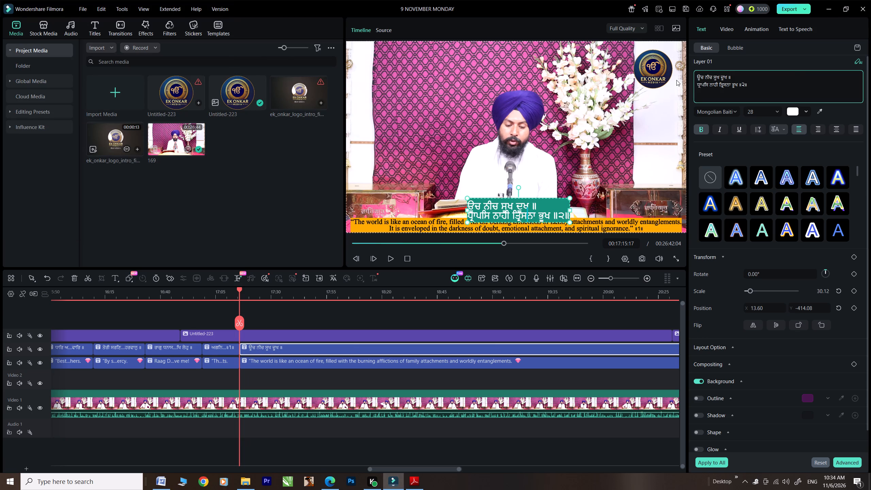
pyautogui.click(695, 83)
pyautogui.click(696, 83)
pyautogui.press('BackSpace')
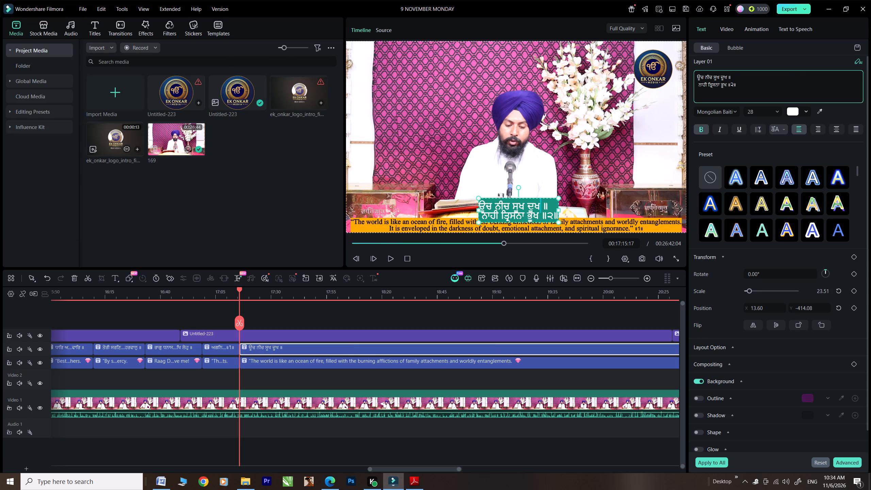
pyautogui.hotkey('ctrl', 'z')
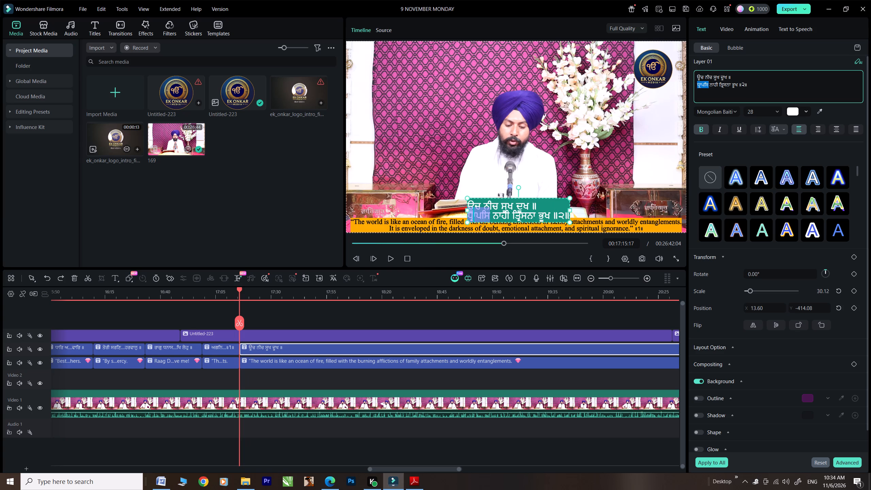
pyautogui.click(714, 97)
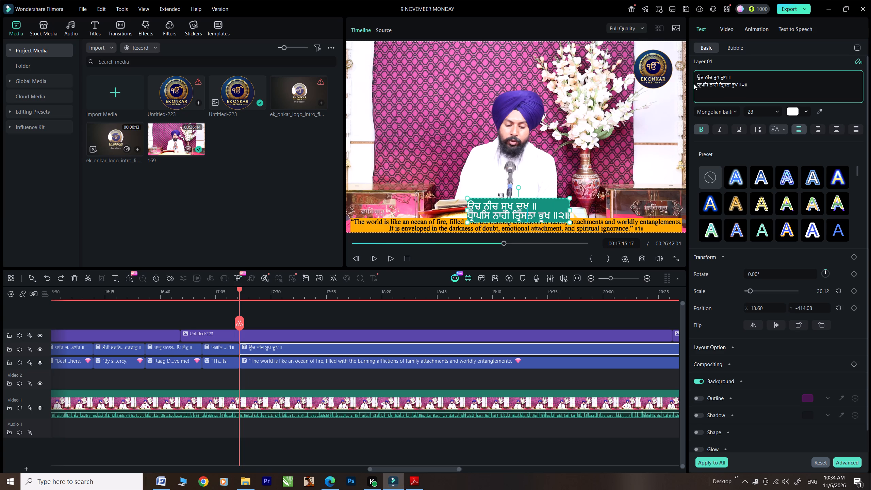
pyautogui.click(697, 84)
pyautogui.press('BackSpace')
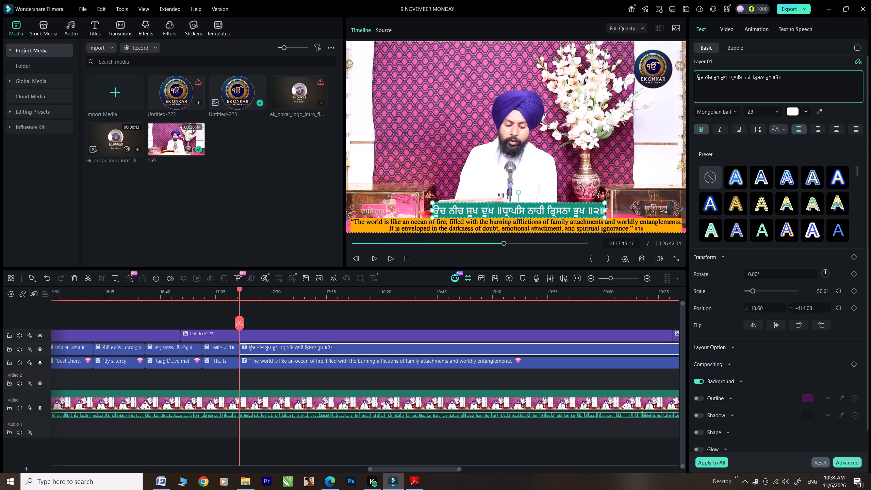
pyautogui.press('space')
pyautogui.click(283, 359)
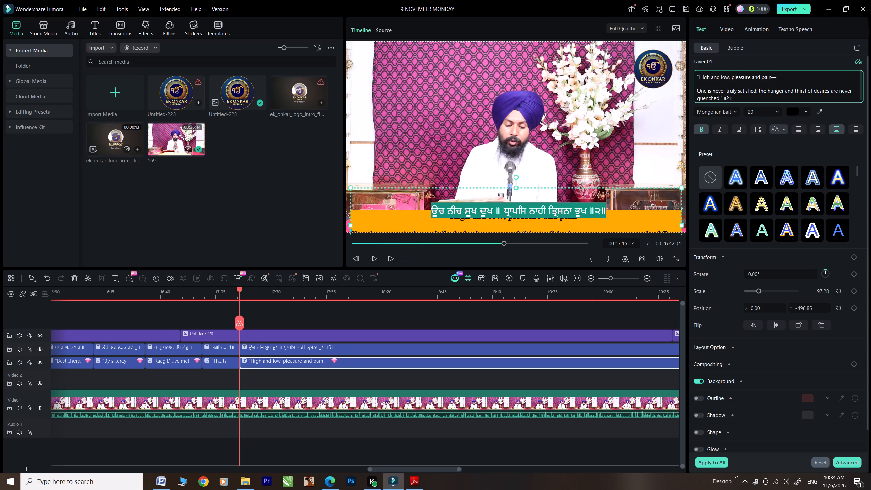
pyautogui.press('BackSpace')
# Nudge the Punjabi caption up in the preview to Y position -387.20, clear of the English caption.
pyautogui.click(499, 210)
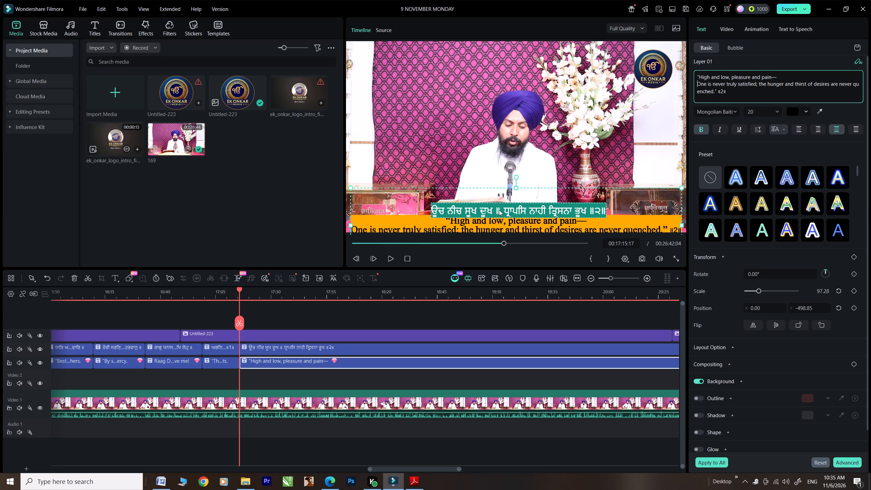
pyautogui.press('Up')
pyautogui.press('Up')
pyautogui.press('Up')
pyautogui.press('Up')
pyautogui.press('Up')
pyautogui.press('Up')
pyautogui.press('Up')
pyautogui.press('Up')
pyautogui.press('Up')
pyautogui.press('Up')
pyautogui.press('Up')
pyautogui.press('Up')
pyautogui.press('Up')
pyautogui.press('Up')
# Nudge the English caption up in the preview to Y position -483.49 so its second line fits inside the frame.
pyautogui.click(500, 222)
pyautogui.press('Up')
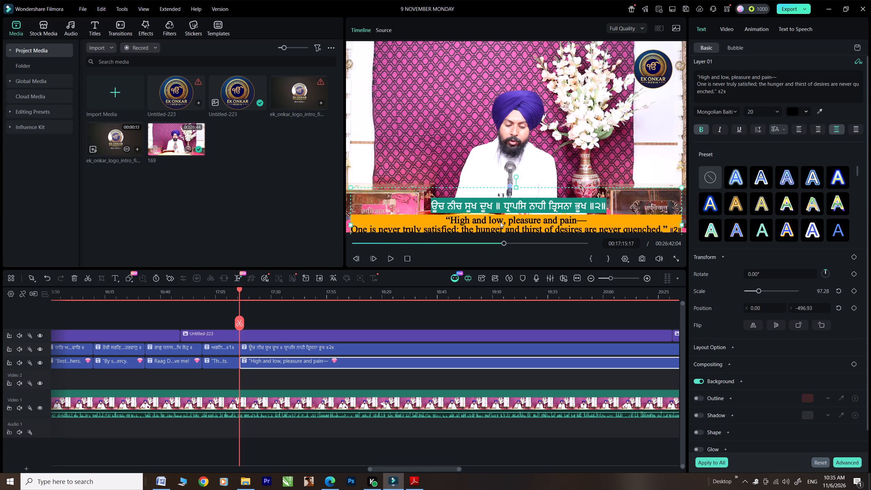
pyautogui.press('Up')
pyautogui.press('Up')
pyautogui.press('Up')
pyautogui.press('Up')
pyautogui.press('Up')
pyautogui.press('Up')
pyautogui.press('Up')
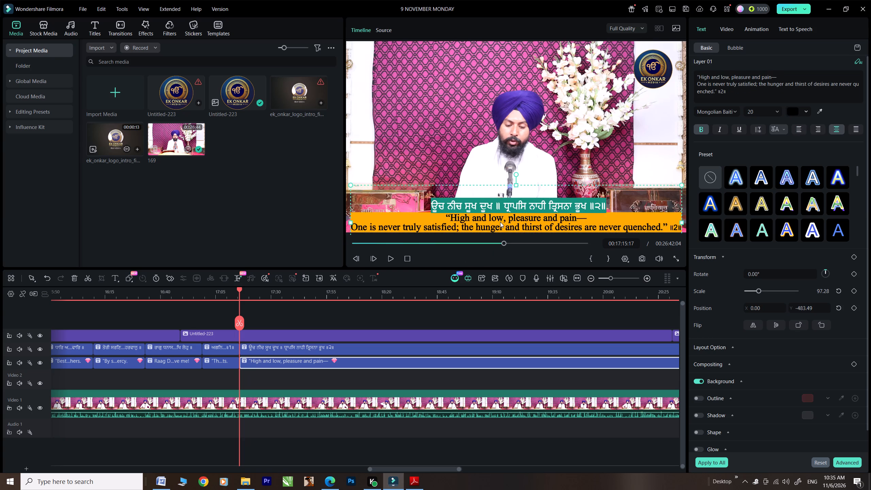
# Play the passage to find where the verse ends, and split the English and Punjabi captions at 00:17:31:24.
pyautogui.click(388, 258)
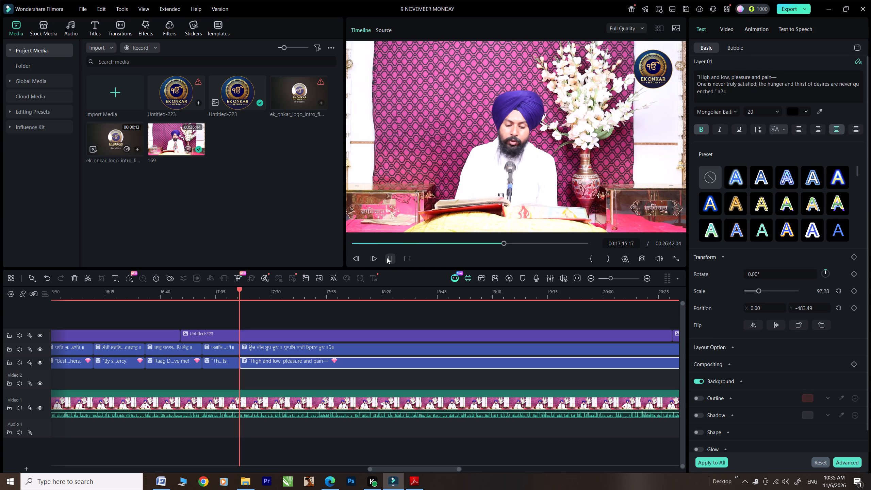
pyautogui.click(387, 258)
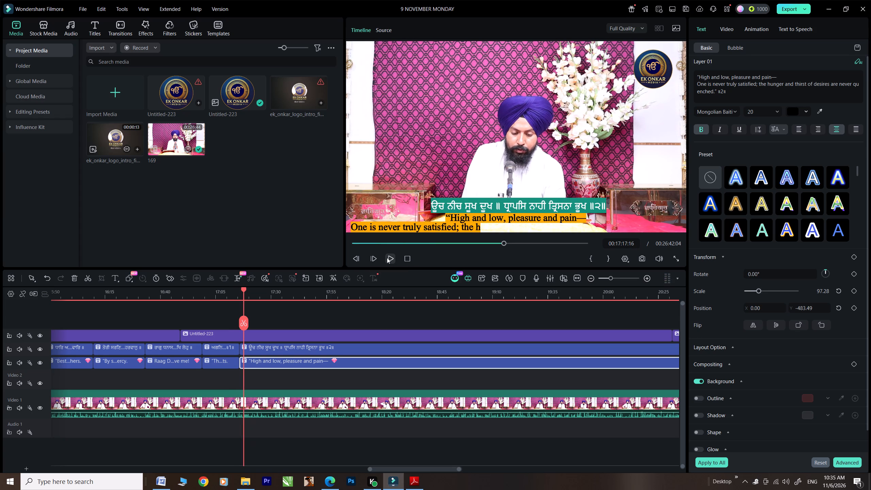
pyautogui.click(387, 258)
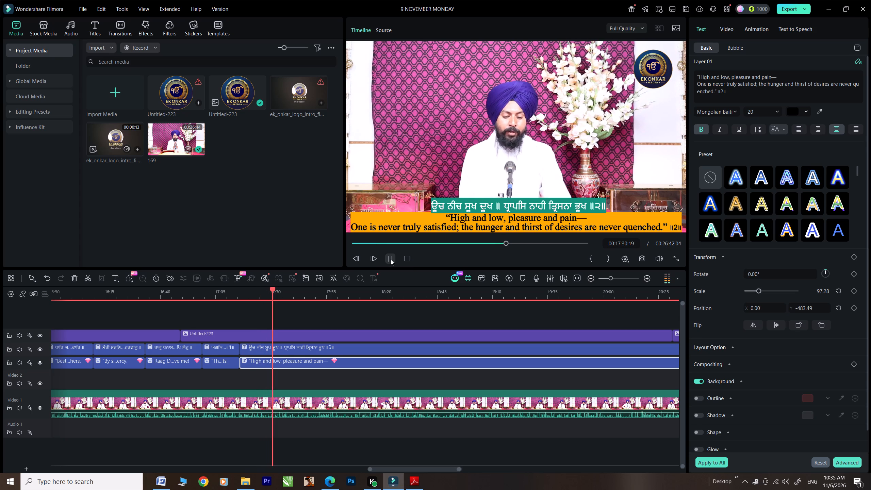
pyautogui.click(391, 259)
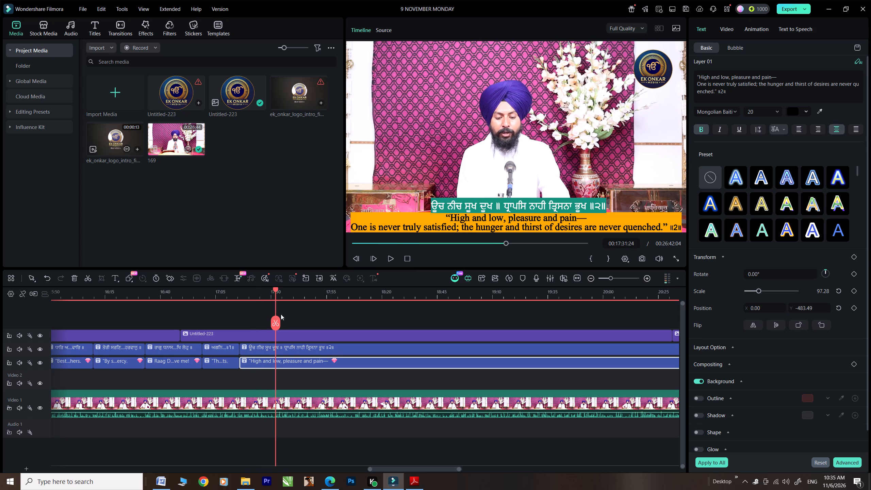
pyautogui.click(275, 323)
pyautogui.click(293, 343)
pyautogui.click(293, 347)
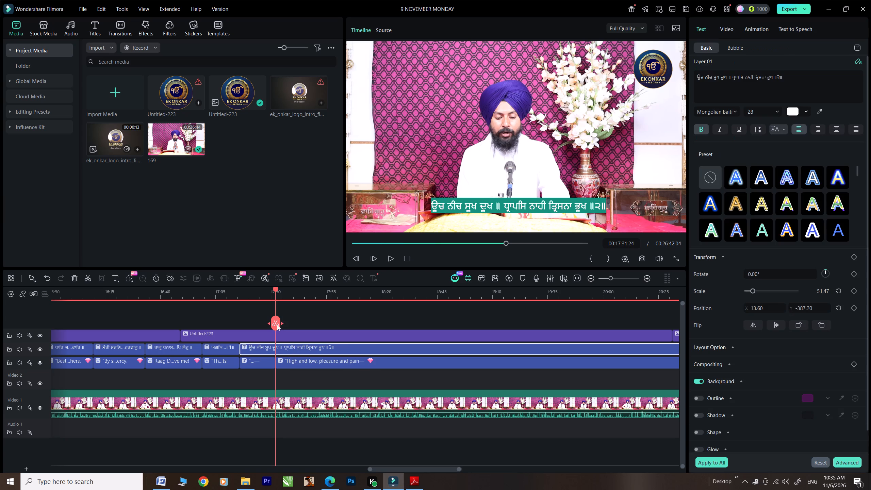
pyautogui.click(276, 324)
# Replace the Punjabi caption after the split with the Word verse beginning "ਮਨਿ ਬਾਸਨਾ ਰਚਿ", joining its two lines into one with a space.
pyautogui.click(156, 481)
pyautogui.scroll(-1, 188, 170)
pyautogui.moveTo(168, 172); pyautogui.dragTo(36, 146)
pyautogui.hotkey('ctrl', 'c')
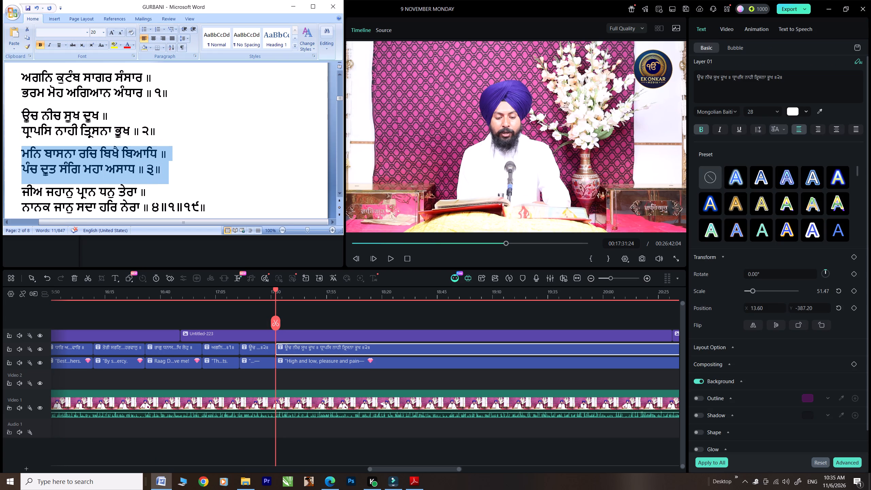
pyautogui.moveTo(786, 77); pyautogui.dragTo(778, 77)
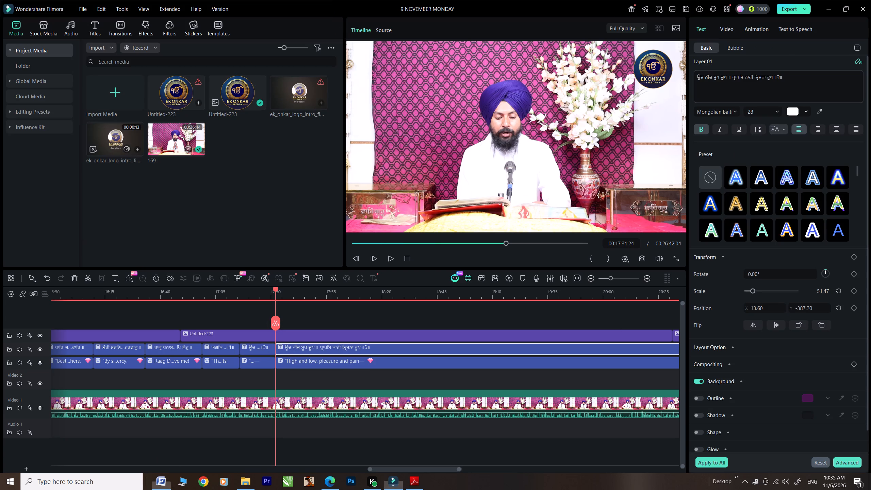
pyautogui.moveTo(778, 77); pyautogui.dragTo(619, 51)
pyautogui.hotkey('ctrl', 'v')
pyautogui.press('BackSpace')
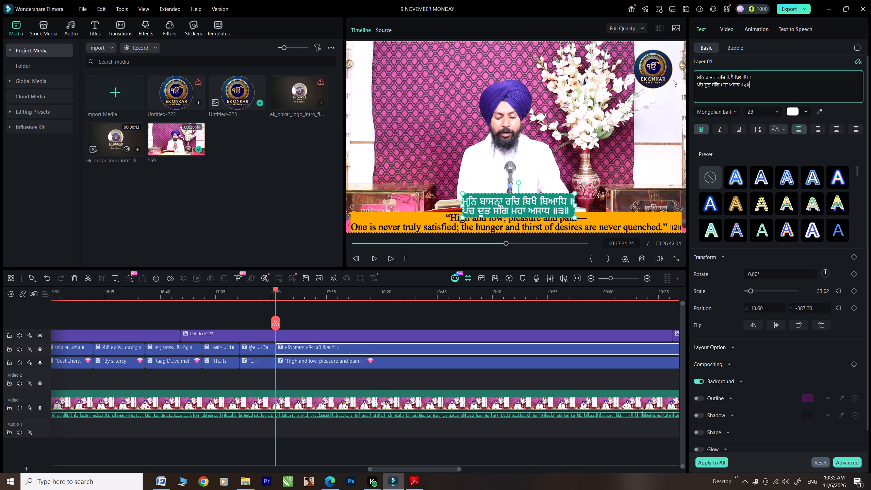
pyautogui.click(695, 86)
pyautogui.press('BackSpace')
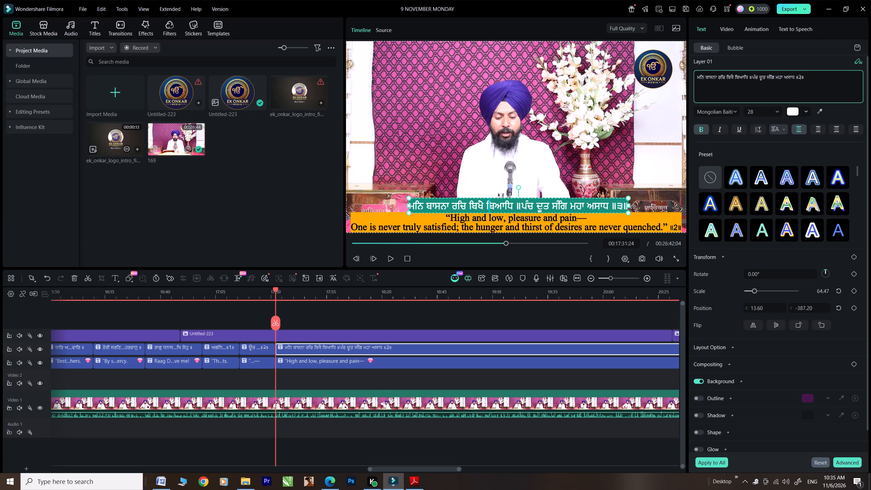
pyautogui.press('space')
# Select the last English caption, switch to ChatGPT in Edge and submit the copied verse followed by "to eng" for translation.
pyautogui.click(314, 363)
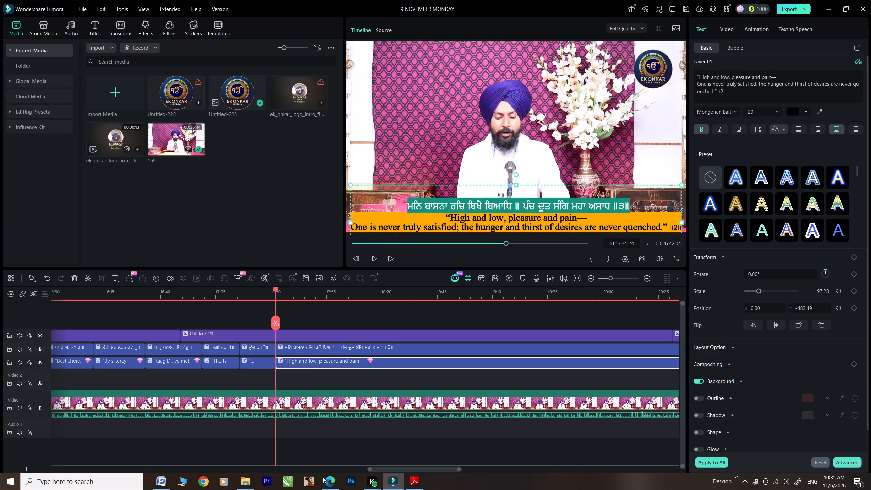
pyautogui.click(328, 487)
pyautogui.click(133, 164)
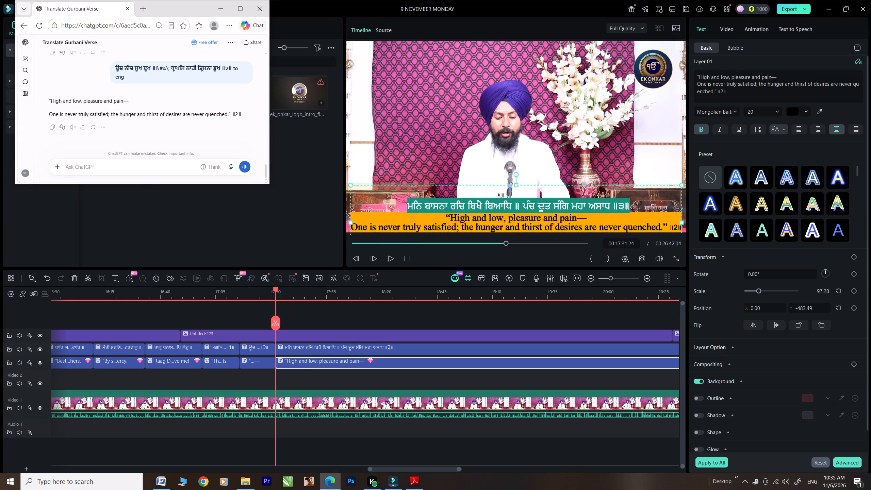
pyautogui.hotkey('ctrl', 'v')
pyautogui.press('space')
pyautogui.write('to eng')
pyautogui.press('Return')
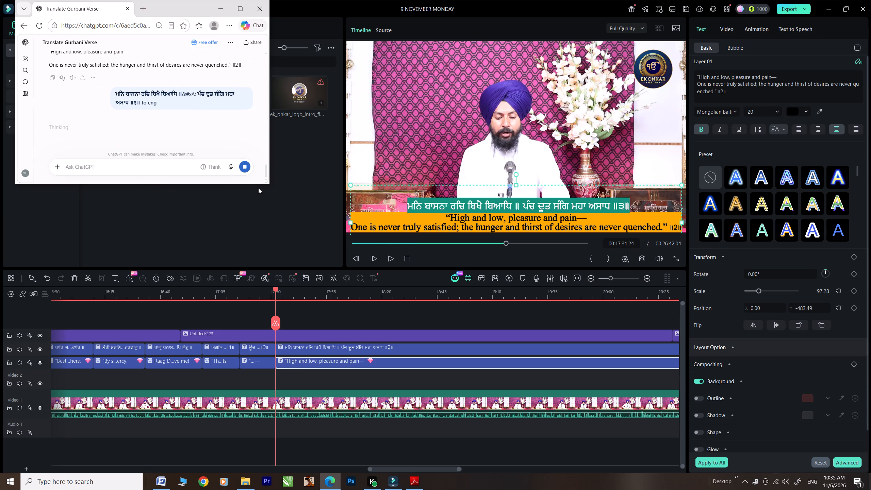
# Replace the last English caption with ChatGPT's translation beginning "The mind is filled with desires", removing the blank line between its sentences.
pyautogui.scroll(-2, 79, 82)
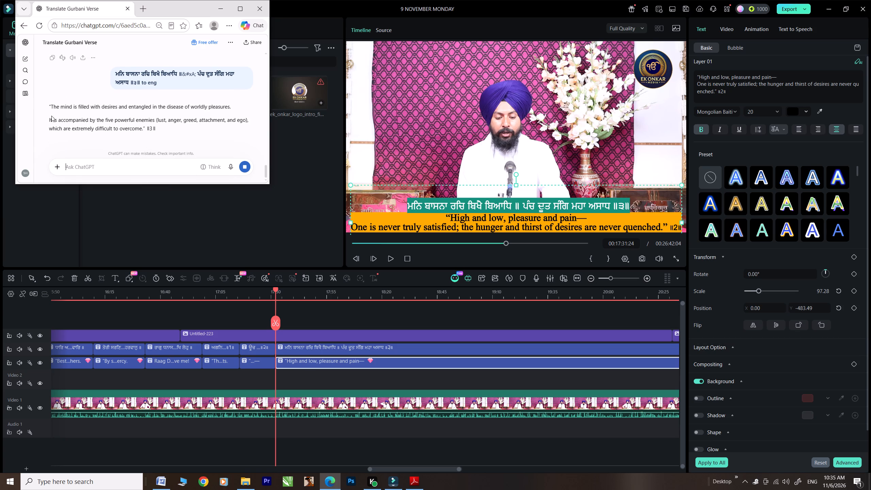
pyautogui.moveTo(47, 88); pyautogui.dragTo(167, 119)
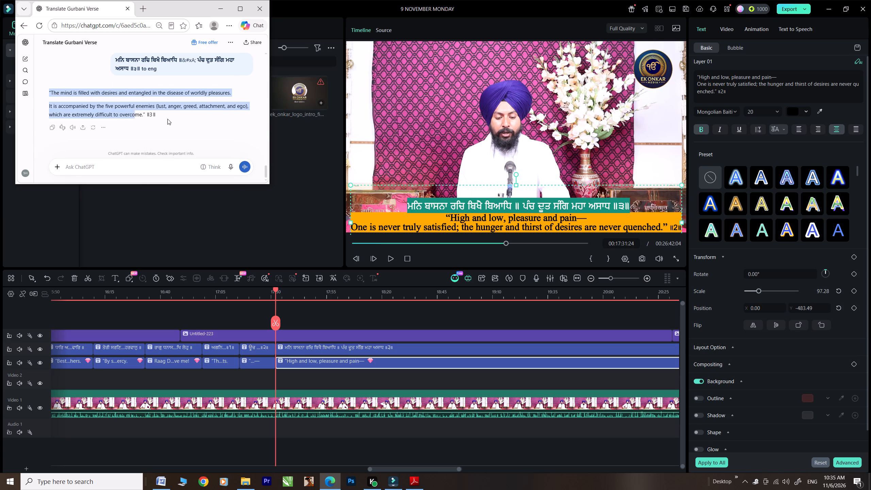
pyautogui.moveTo(167, 119); pyautogui.dragTo(177, 120)
pyautogui.hotkey('ctrl', 'c')
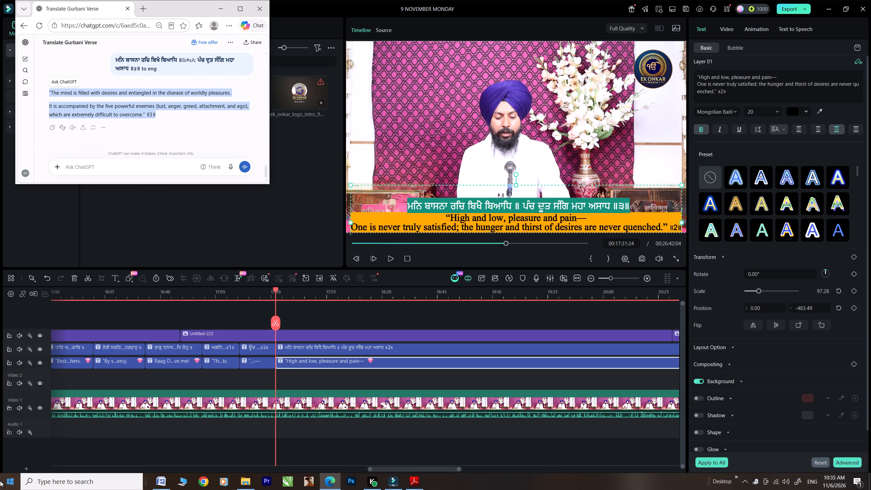
pyautogui.moveTo(736, 94); pyautogui.dragTo(728, 91)
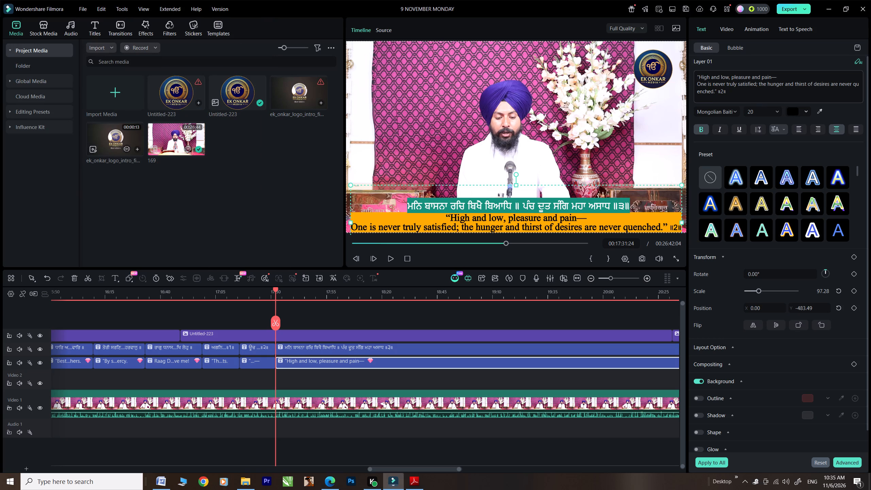
pyautogui.moveTo(728, 91); pyautogui.dragTo(678, 70)
pyautogui.hotkey('ctrl', 'v')
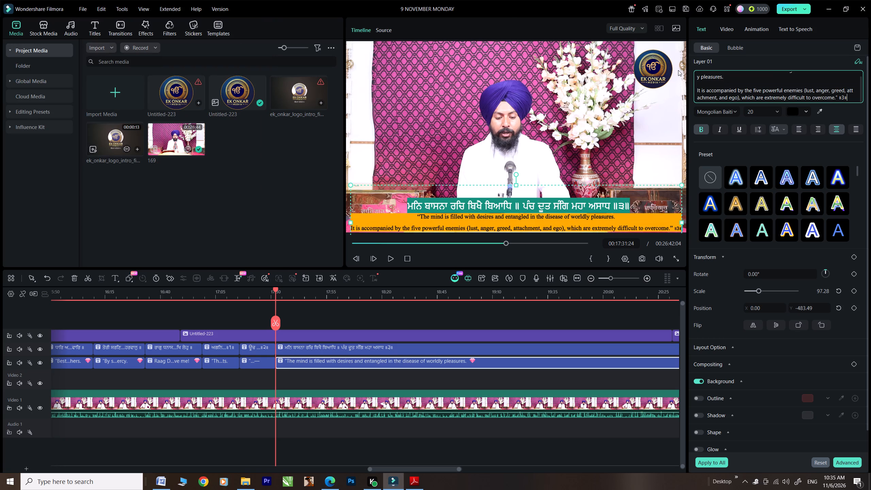
pyautogui.click(695, 89)
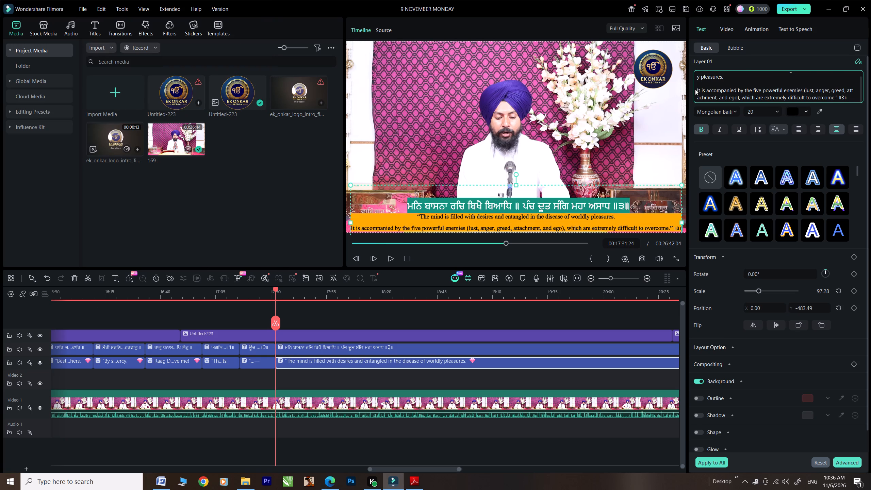
pyautogui.click(696, 89)
pyautogui.press('BackSpace')
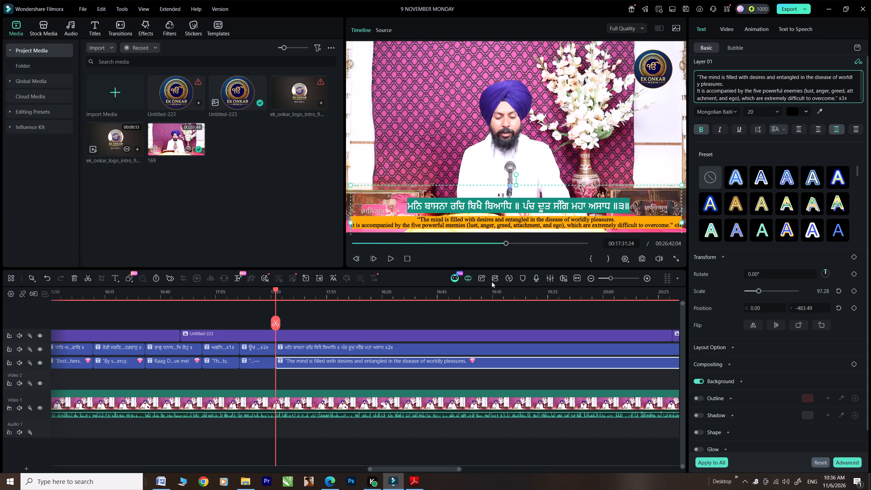
# Nudge the English caption down in the preview to Y position -500.77.
pyautogui.click(539, 136)
pyautogui.click(493, 222)
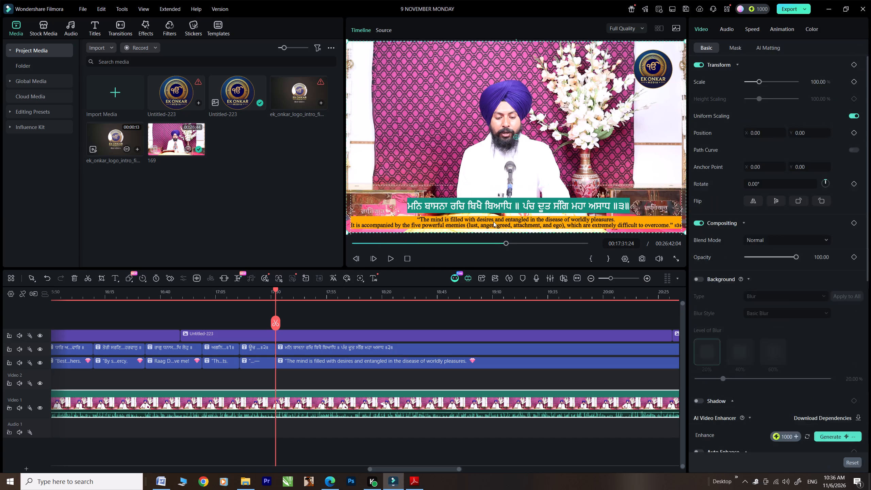
pyautogui.press('Down')
pyautogui.press('Down')
pyautogui.press('Down')
pyautogui.press('Down')
pyautogui.press('Down')
pyautogui.press('Down')
pyautogui.press('Down')
pyautogui.press('Down')
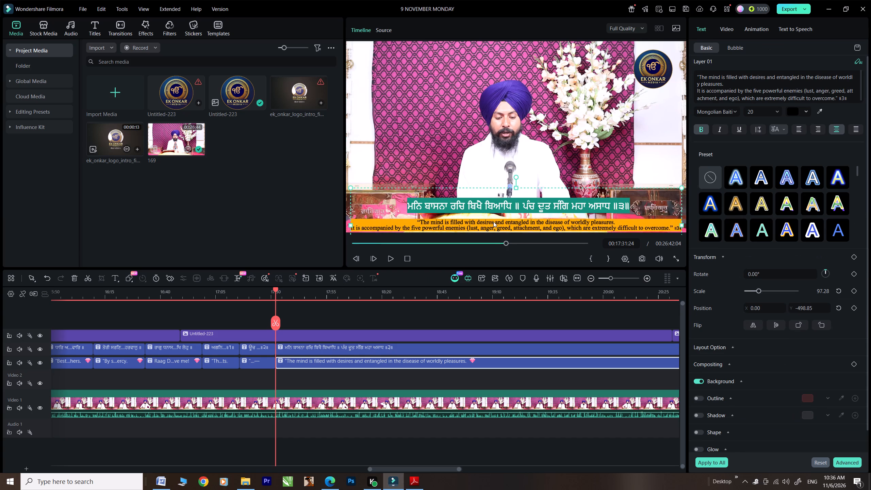
pyautogui.press('Down')
# Nudge the Punjabi caption down to Y position -421.76 so it sits just above the English caption.
pyautogui.click(489, 205)
pyautogui.press('Down')
pyautogui.press('Down')
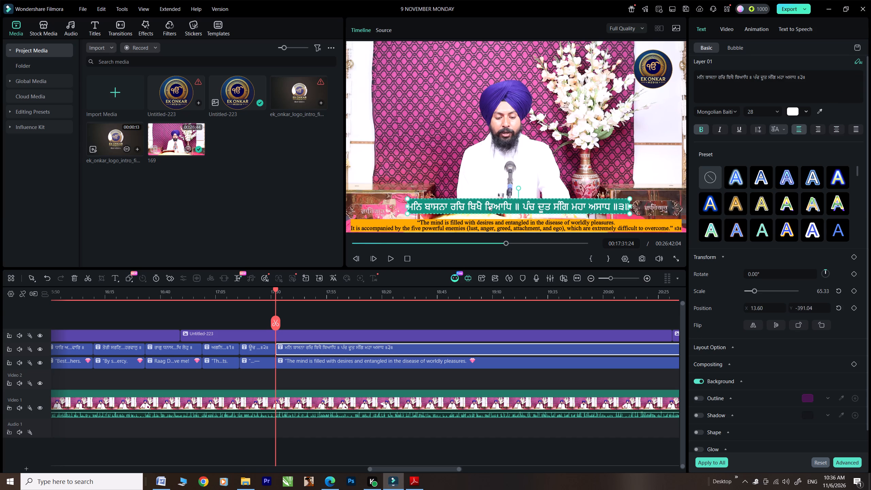
pyautogui.press('Down')
pyautogui.press('Down')
pyautogui.press('Down')
pyautogui.press('Down')
pyautogui.press('Down')
pyautogui.press('Down')
pyautogui.press('Down')
pyautogui.press('Down')
pyautogui.press('Down')
pyautogui.press('Down')
pyautogui.press('Down')
pyautogui.press('Down')
pyautogui.press('Down')
pyautogui.press('Down')
pyautogui.press('Down')
pyautogui.press('Down')
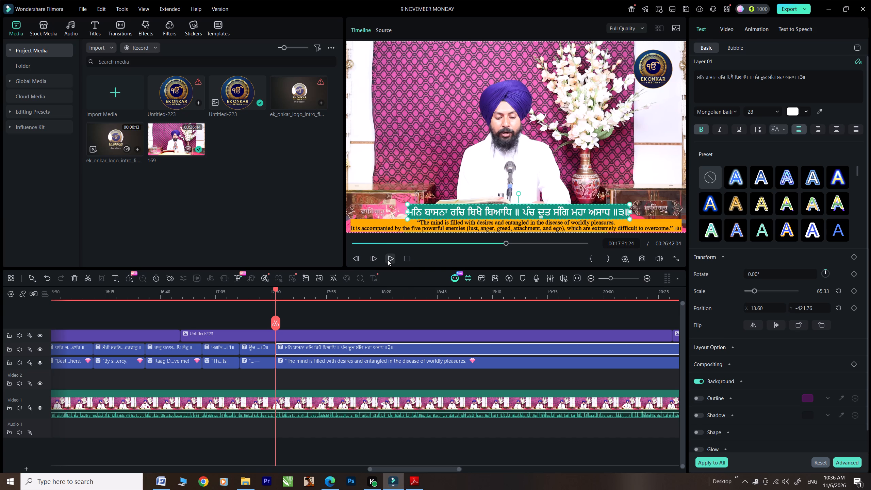
# Play the passage to find where the verse ends, and split the Punjabi and English captions at 00:17:47:24.
pyautogui.click(388, 260)
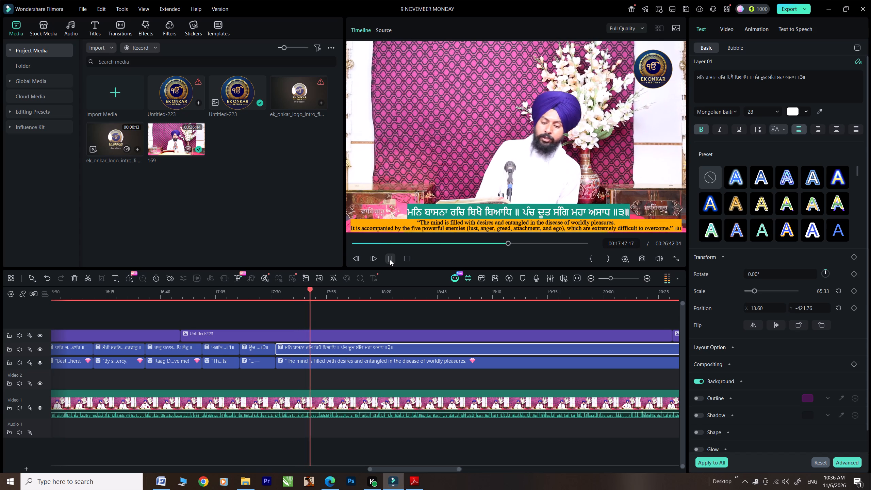
pyautogui.click(390, 260)
pyautogui.click(313, 317)
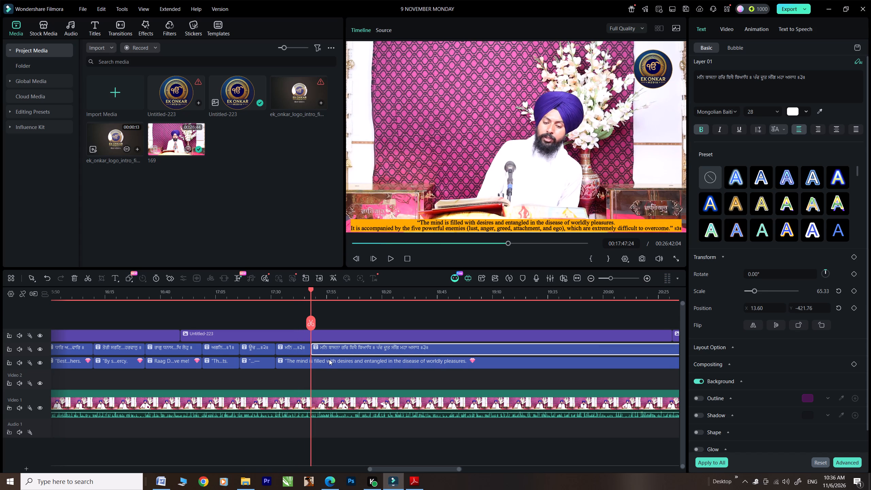
pyautogui.click(329, 359)
pyautogui.click(313, 324)
# Replace the Punjabi caption after the split with the Word verse beginning "ਜੀਅ ਜਹਾਨੁ", joining its two lines into one with a space.
pyautogui.click(329, 348)
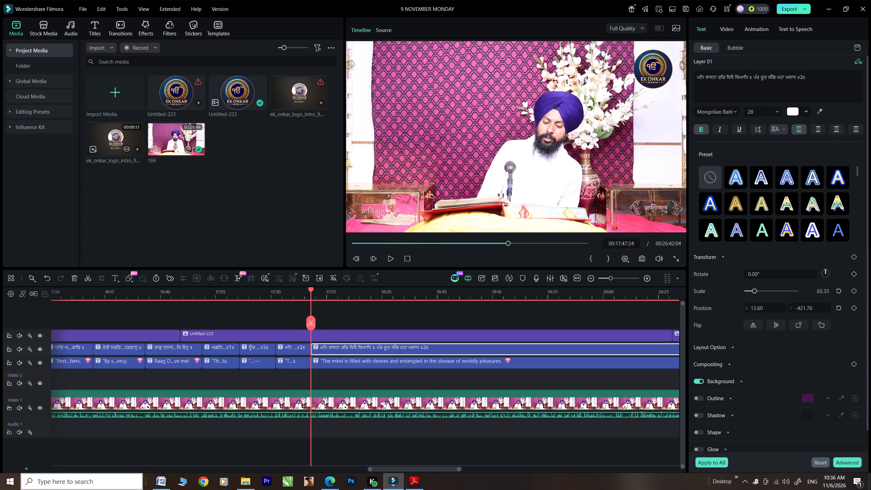
pyautogui.click(157, 479)
pyautogui.scroll(-2, 133, 168)
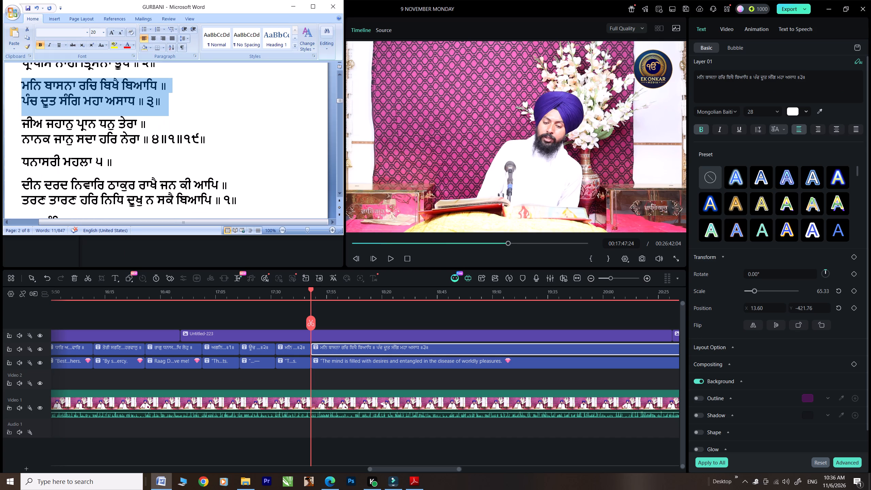
pyautogui.moveTo(217, 138); pyautogui.dragTo(12, 124)
pyautogui.hotkey('ctrl', 'c')
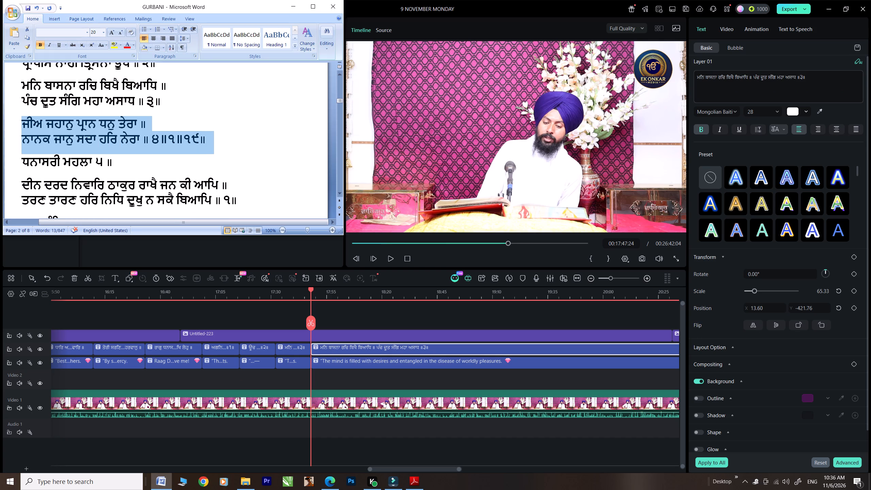
pyautogui.moveTo(814, 80); pyautogui.dragTo(675, 39)
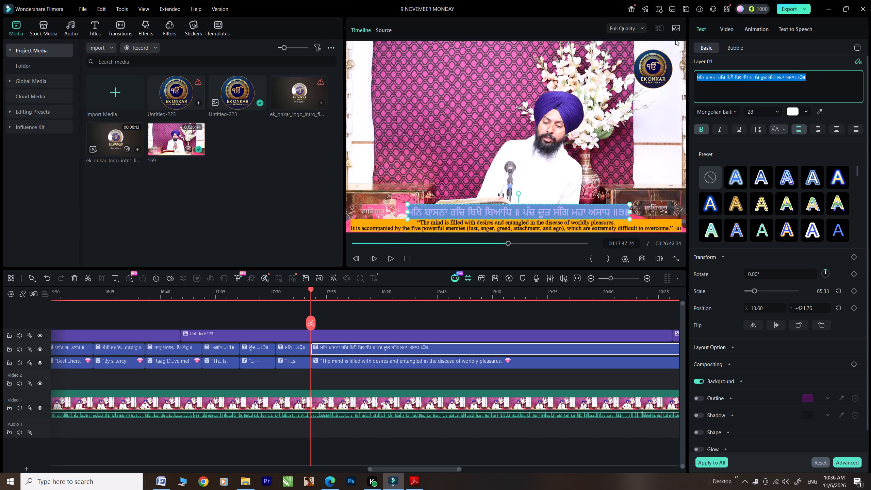
pyautogui.hotkey('ctrl', 'v')
pyautogui.press('BackSpace')
pyautogui.click(696, 85)
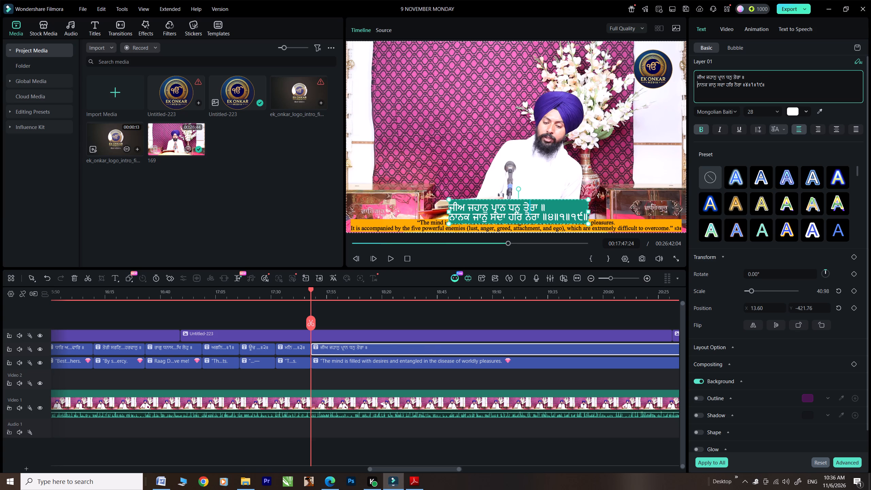
pyautogui.press('BackSpace')
pyautogui.press('space')
pyautogui.click(323, 360)
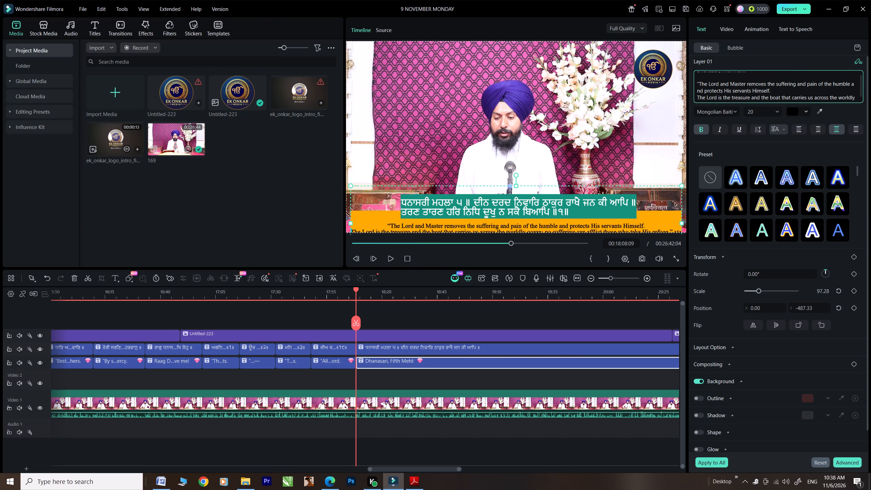
pyautogui.click(696, 83)
pyautogui.press('BackSpace')
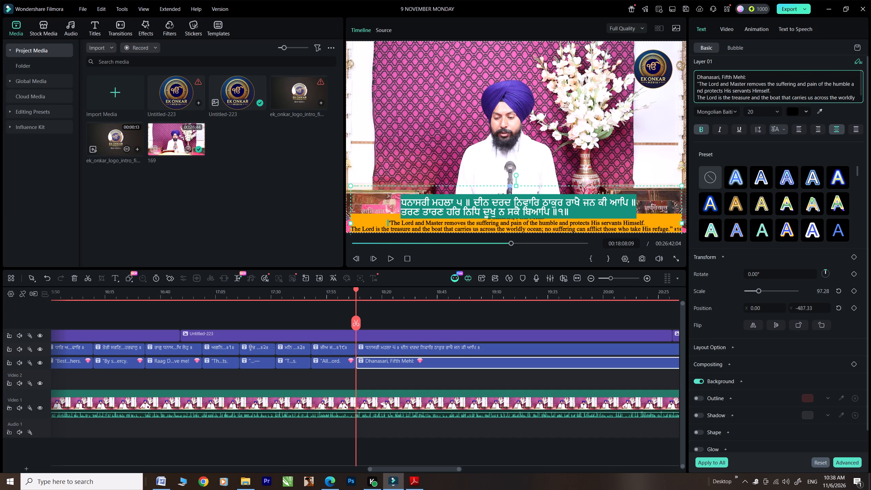
pyautogui.press('BackSpace')
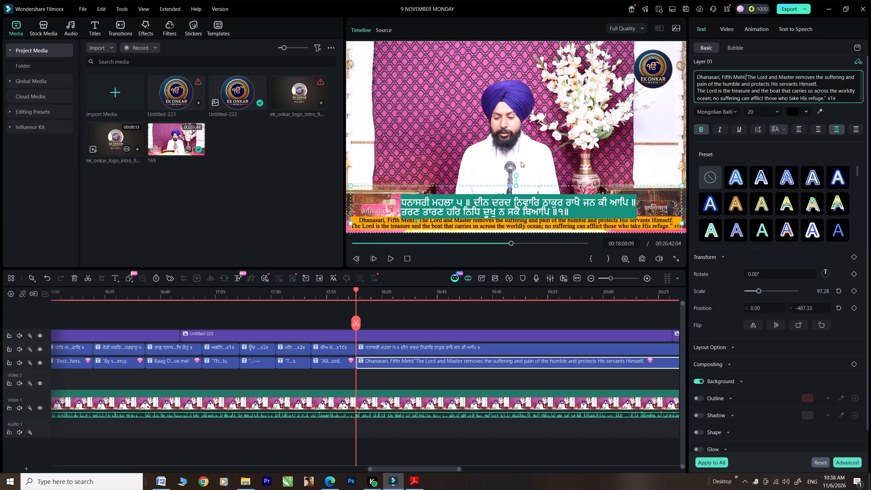
# Nudge the English caption down in the preview to Y position -502.69 so it clears the Punjabi caption.
pyautogui.click(521, 162)
pyautogui.click(511, 225)
pyautogui.press('Down')
pyautogui.press('Down')
pyautogui.press('Down')
pyautogui.press('Down')
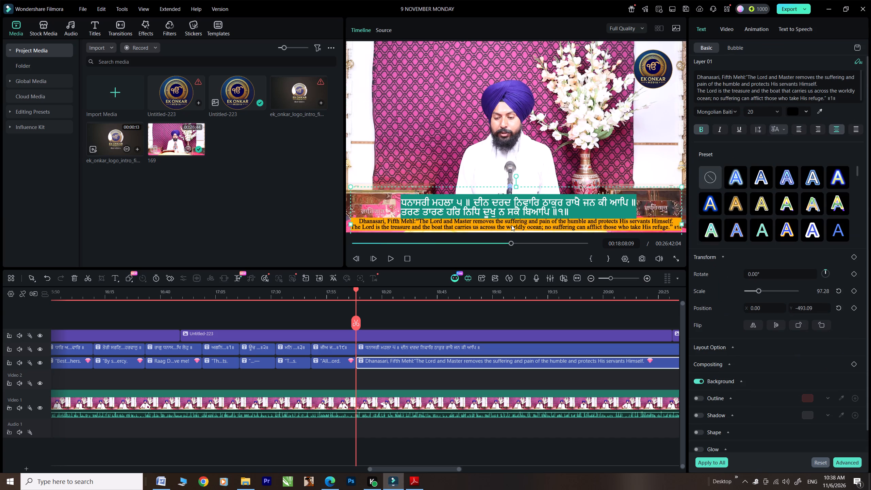
pyautogui.press('Down')
pyautogui.press('Down')
pyautogui.press('Down')
pyautogui.press('Down')
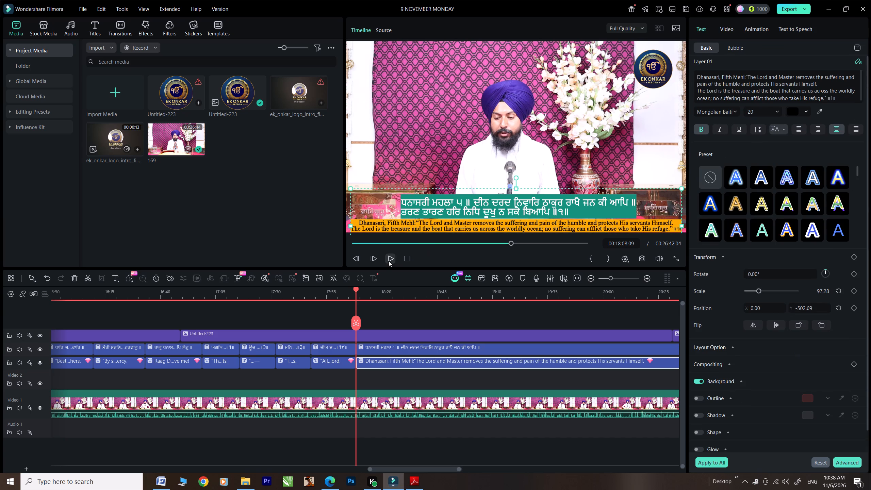
# Play the passage to find where the verse ends, and split the English and Punjabi captions at 00:18:31:11.
pyautogui.click(389, 261)
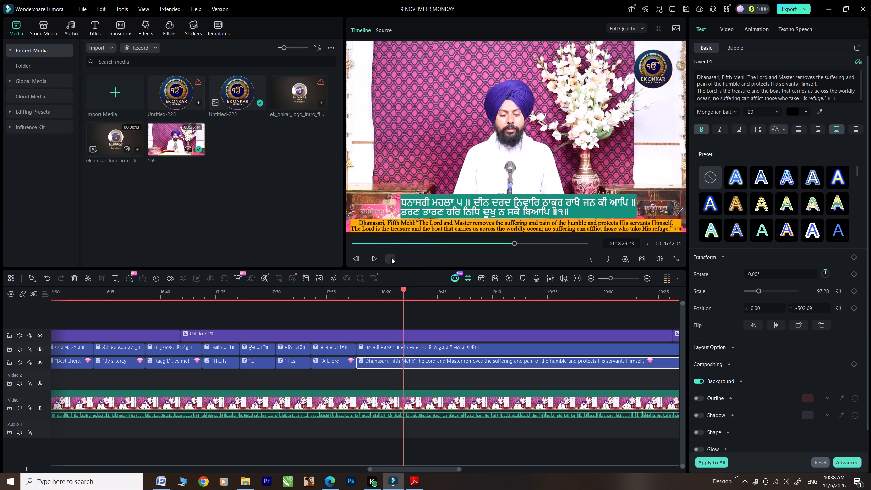
pyautogui.click(391, 258)
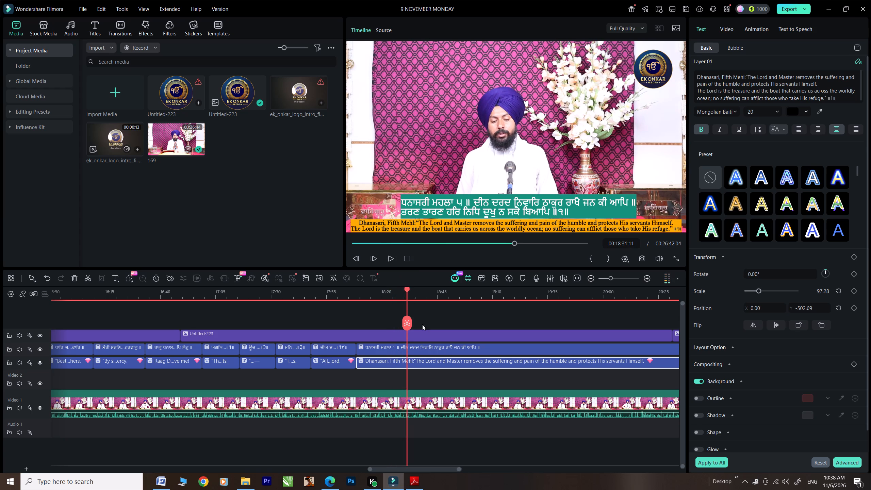
pyautogui.click(407, 321)
pyautogui.click(420, 350)
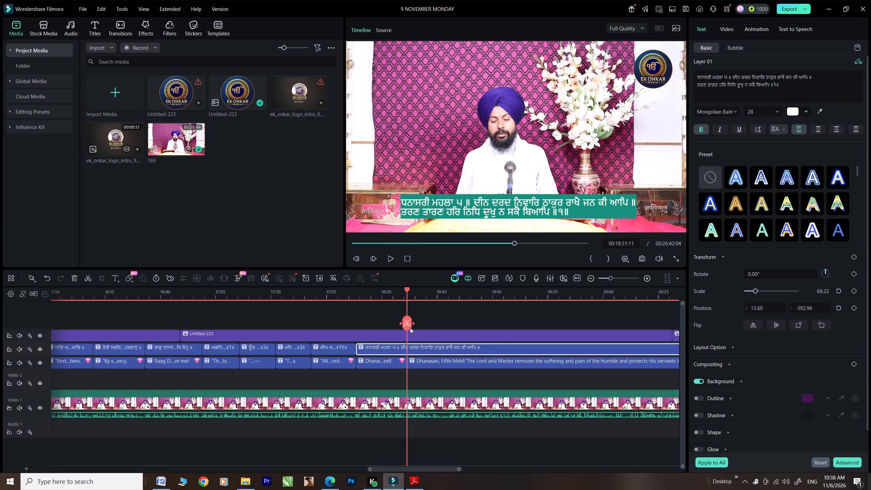
pyautogui.click(407, 327)
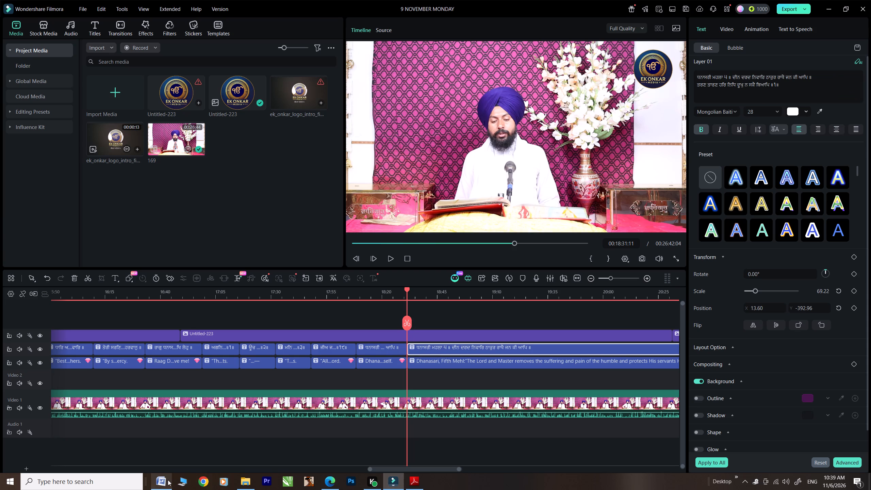
# Replace the Punjabi caption after the split with Word's verse from "ਸਾਧੂ ਸੰਗਿ ਭਜਹੁ ਗੁਪਾਲ ॥" to "ਰਹਾਉ ॥", joined into a single line.
pyautogui.click(158, 482)
pyautogui.scroll(-2, 153, 159)
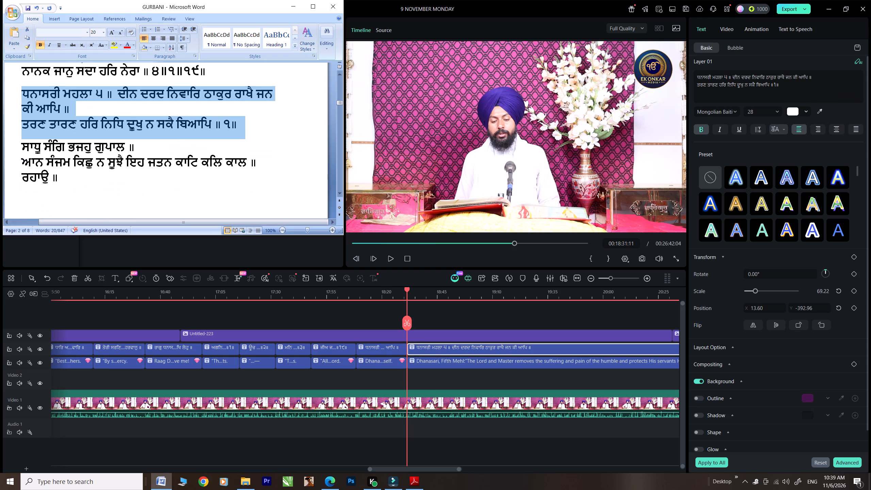
pyautogui.moveTo(62, 174); pyautogui.dragTo(25, 146)
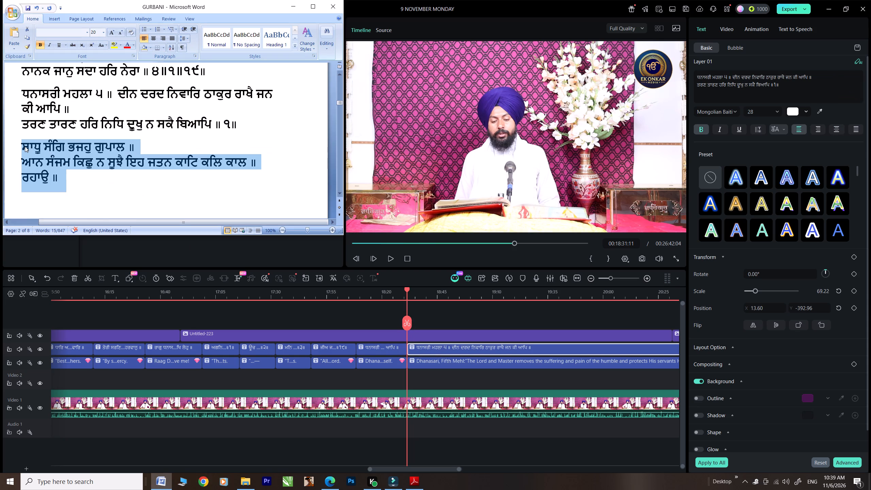
pyautogui.hotkey('ctrl', 'c')
pyautogui.rightClick(158, 161)
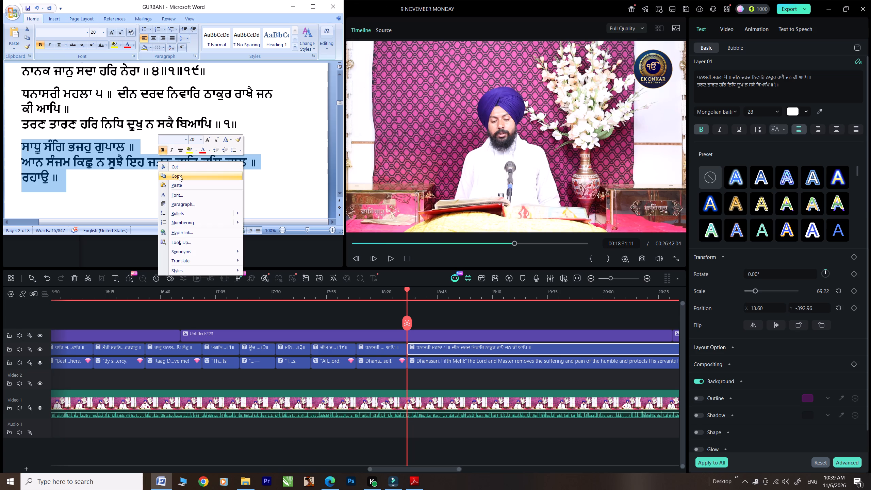
pyautogui.click(179, 175)
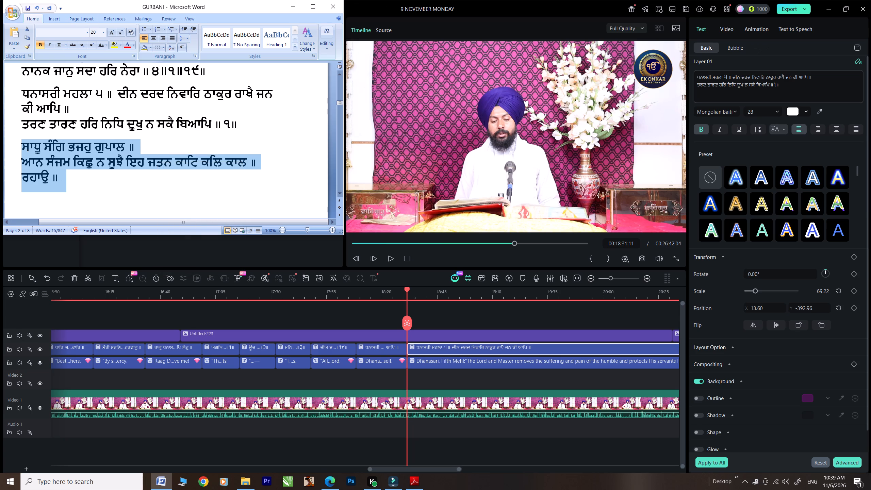
pyautogui.moveTo(783, 85); pyautogui.dragTo(642, 50)
pyautogui.hotkey('ctrl', 'v')
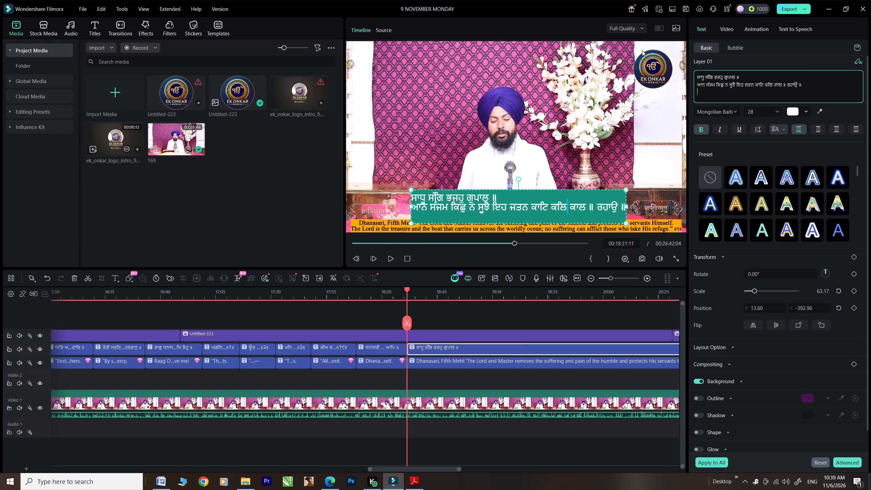
pyautogui.press('BackSpace')
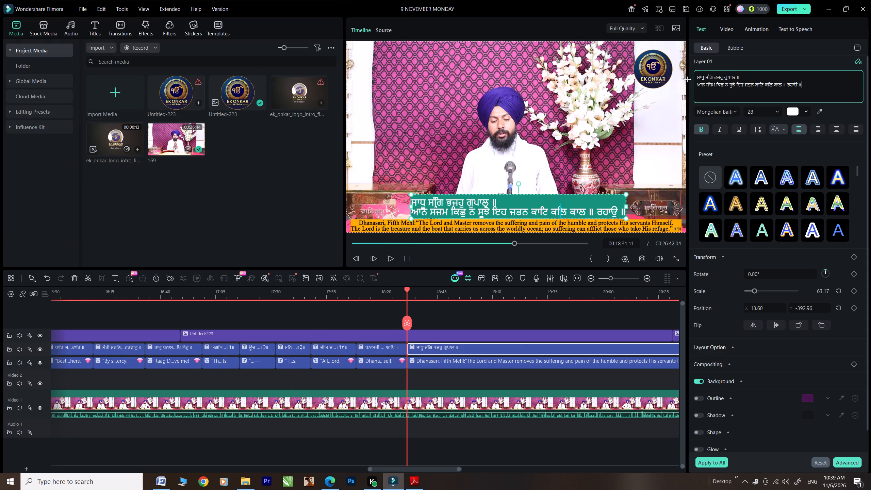
pyautogui.click(696, 85)
pyautogui.press('BackSpace')
pyautogui.press('space')
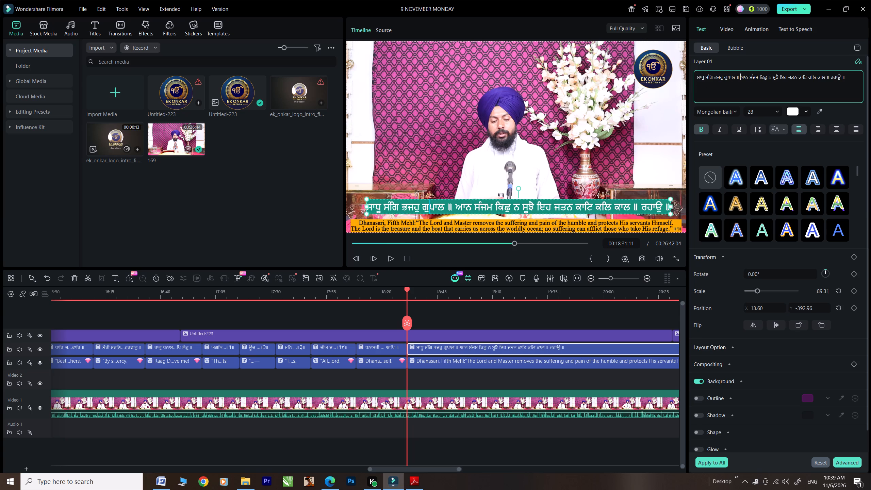
pyautogui.click(417, 356)
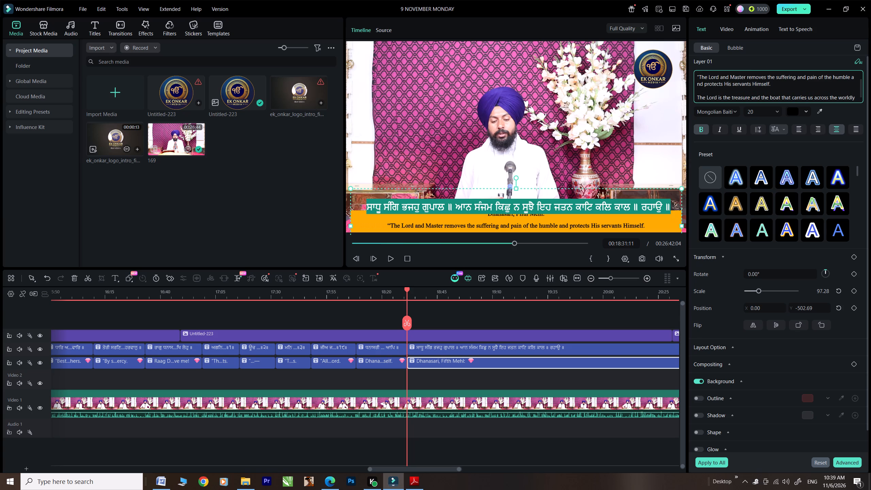
pyautogui.press('BackSpace')
pyautogui.click(697, 83)
pyautogui.press('BackSpace')
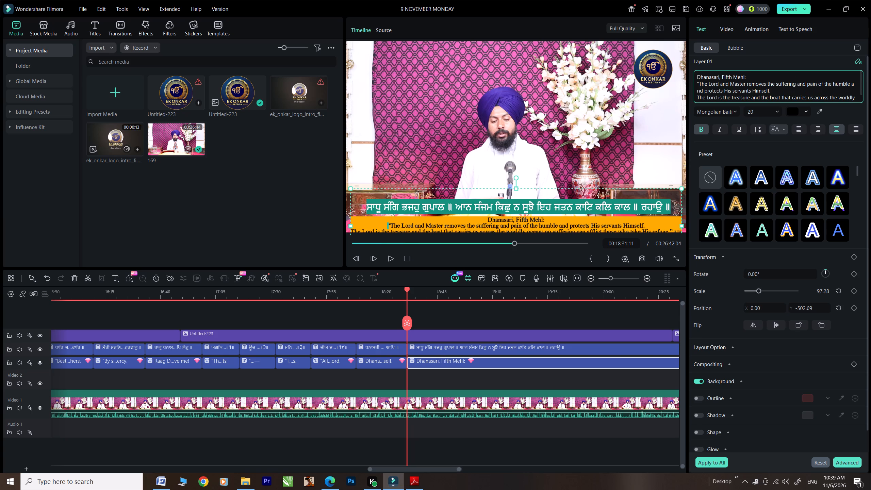
# Nudge the three-line English caption up in the preview to Y position -485.41 so its last line fits in the frame.
pyautogui.click(519, 186)
pyautogui.click(526, 222)
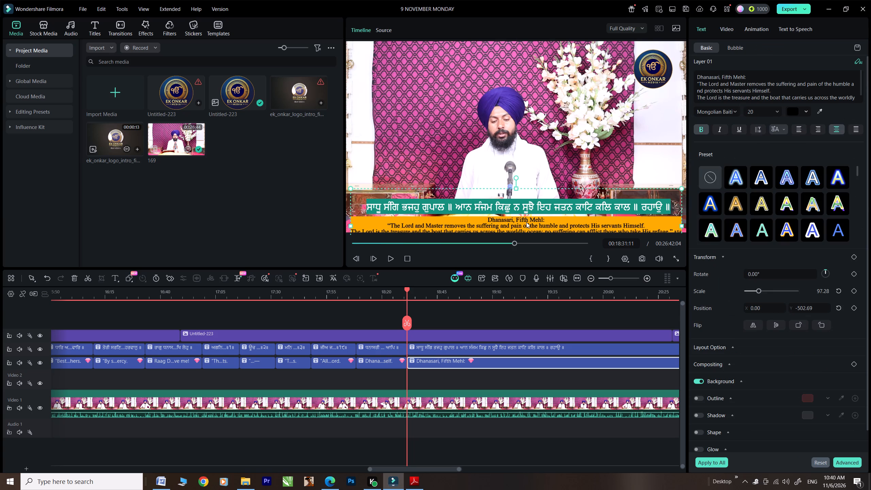
pyautogui.press('Up')
pyautogui.press('Up')
pyautogui.press('Up')
pyautogui.press('Up')
pyautogui.press('Up')
pyautogui.press('Up')
pyautogui.press('Up')
pyautogui.press('Up')
pyautogui.press('Up')
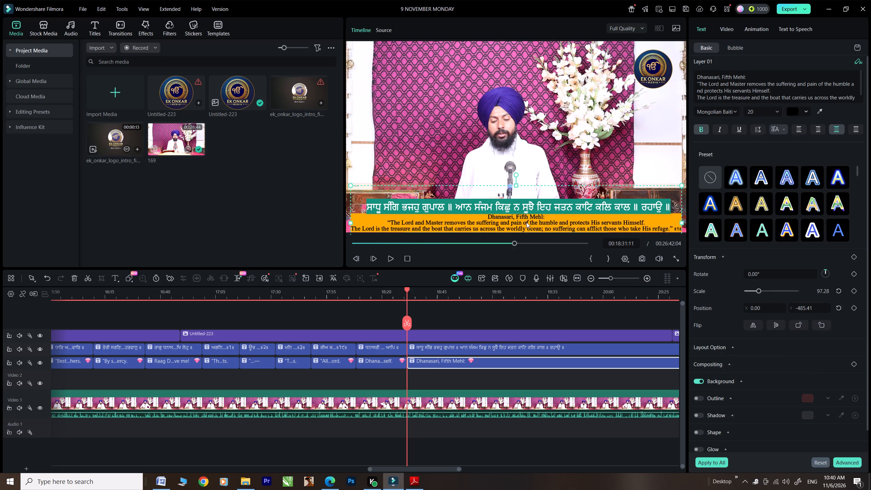
# Nudge the Punjabi caption above it up slightly to Y position -389.12.
pyautogui.click(523, 212)
pyautogui.press('Up')
pyautogui.press('Up')
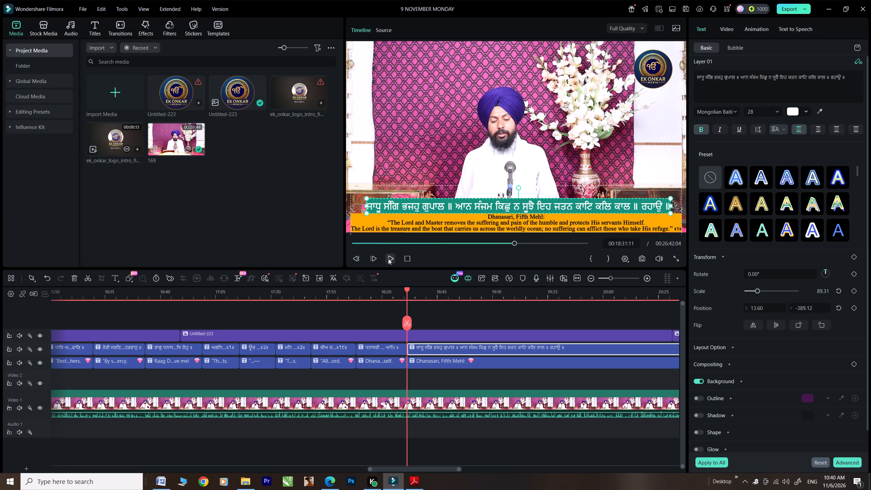
# Play the passage to find where the verse ends, and split the Punjabi and English captions at 00:18:50:21.
pyautogui.click(388, 258)
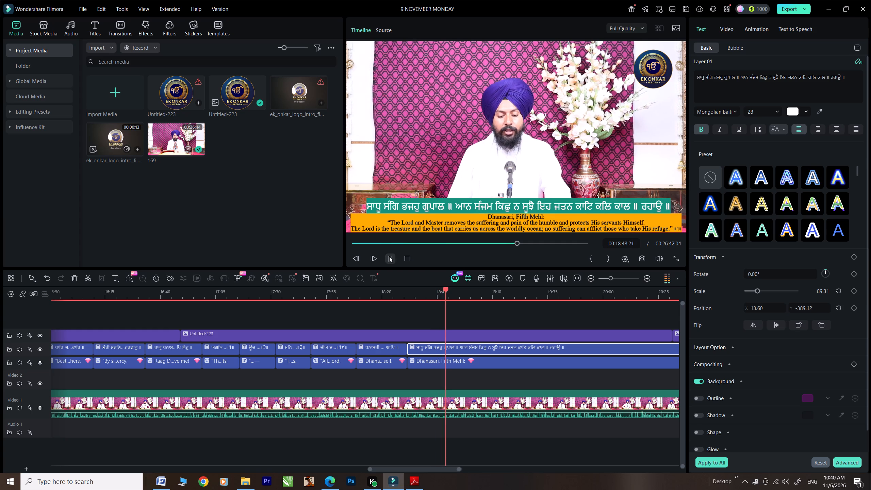
pyautogui.click(391, 257)
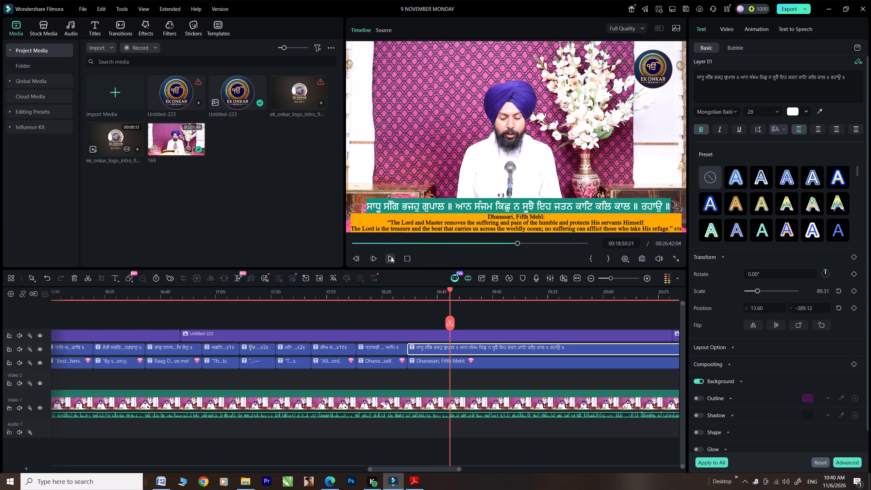
pyautogui.click(449, 323)
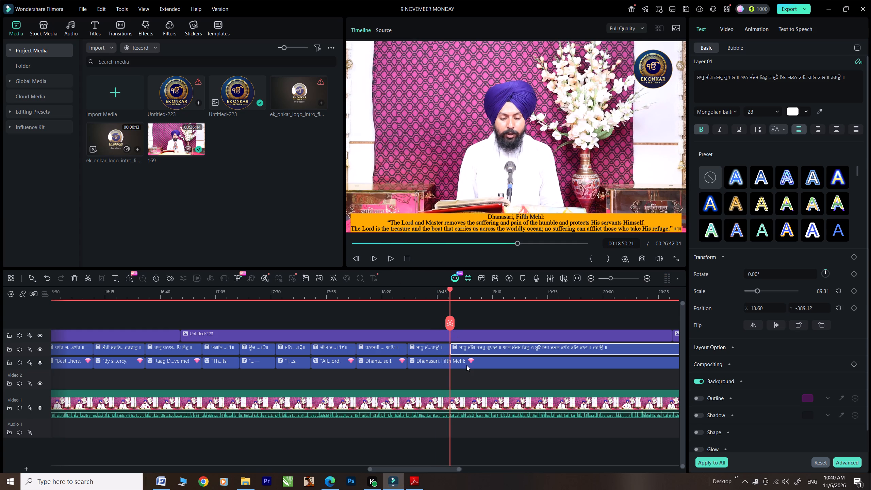
pyautogui.click(466, 361)
pyautogui.click(450, 325)
# Select the Punjabi caption after the split and save the project.
pyautogui.click(467, 349)
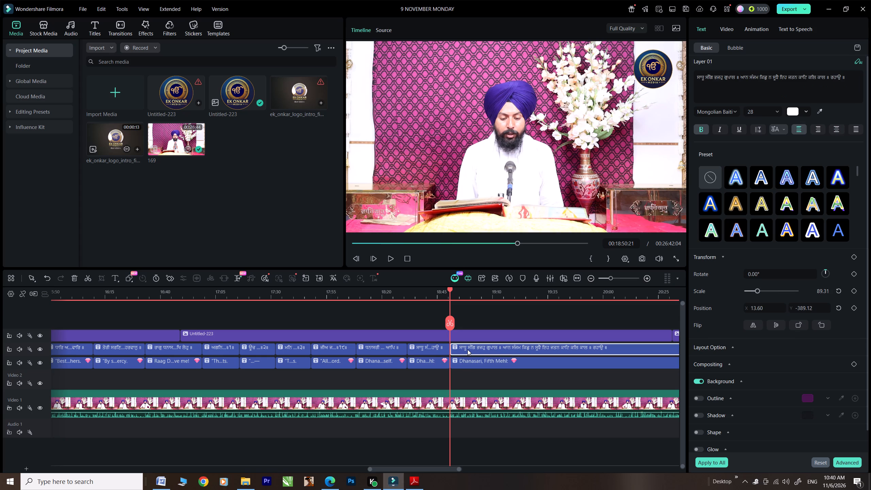
pyautogui.hotkey('ctrl', 's')
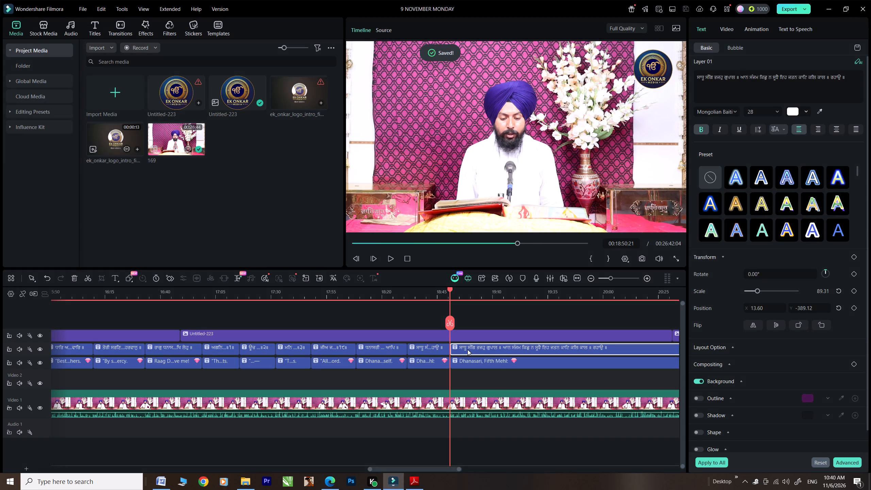
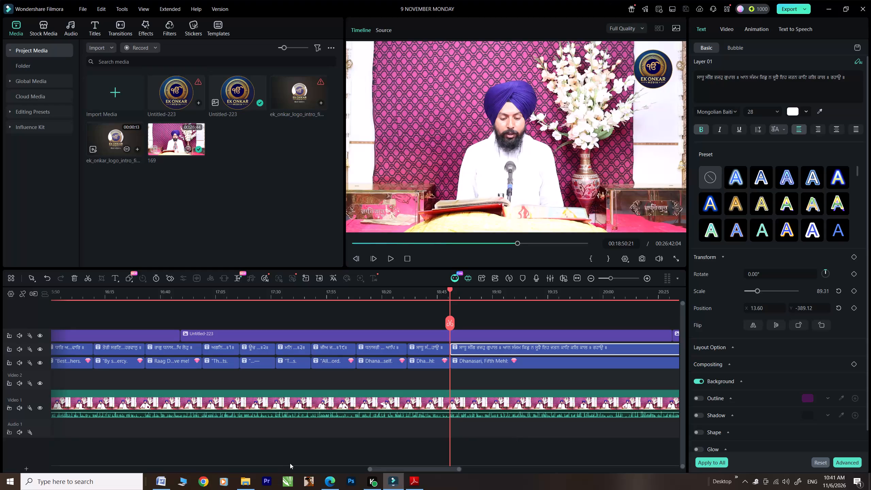
# Replace the Punjabi caption after the 00:18:50:21 split with the Word couplet ਆਦਿ ਅੰਤਿ ਦਇਆਲ … ਸੋਇ ॥੨॥, without its trailing line break.
pyautogui.click(162, 485)
pyautogui.scroll(-4, 111, 188)
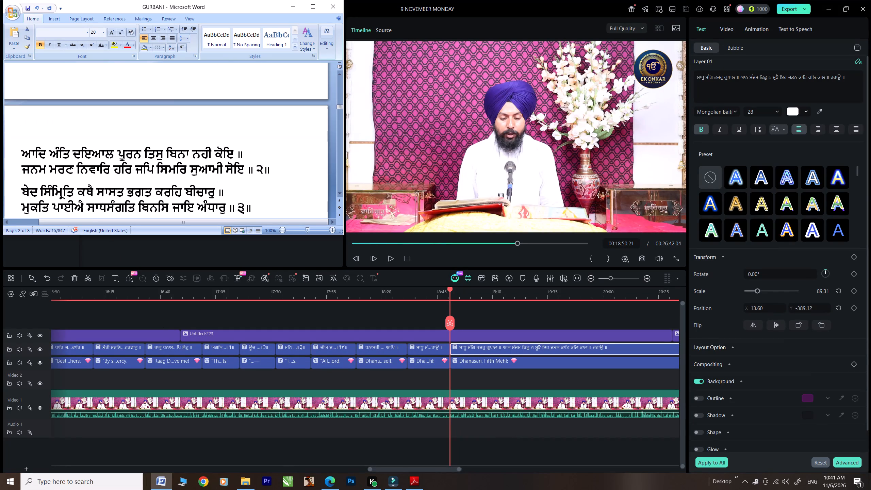
pyautogui.moveTo(21, 149); pyautogui.dragTo(167, 166)
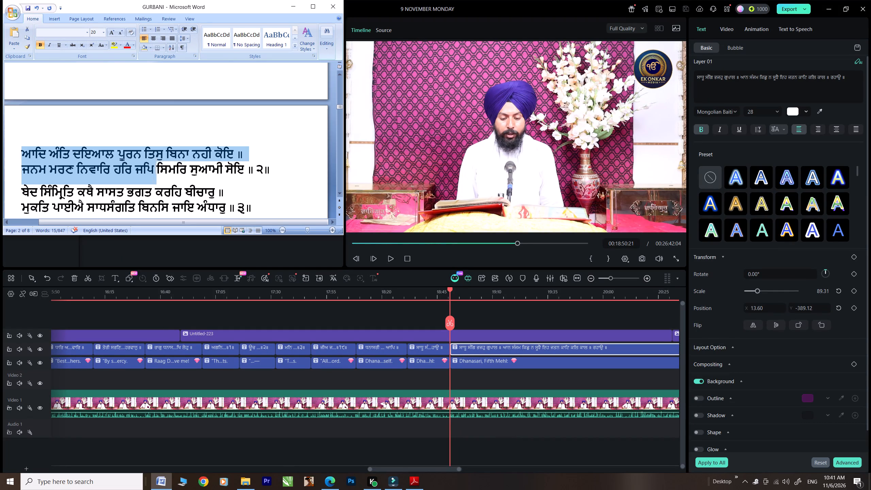
pyautogui.moveTo(167, 166); pyautogui.dragTo(305, 177)
pyautogui.hotkey('ctrl', 'c')
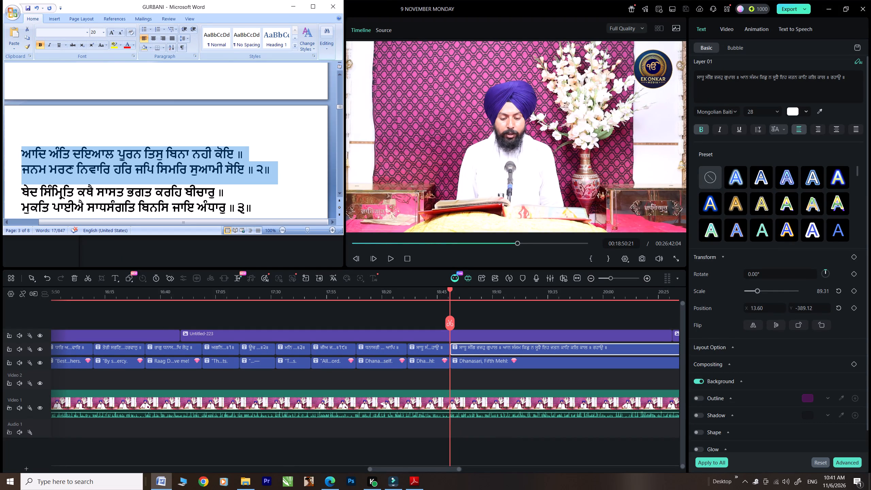
pyautogui.moveTo(849, 79); pyautogui.dragTo(718, 71)
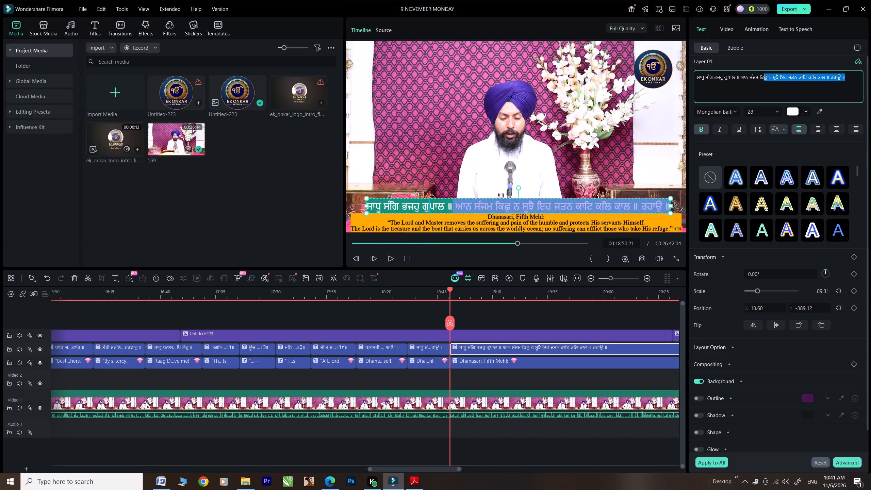
pyautogui.moveTo(718, 71); pyautogui.dragTo(694, 71)
pyautogui.hotkey('ctrl', 'v')
pyautogui.press('BackSpace')
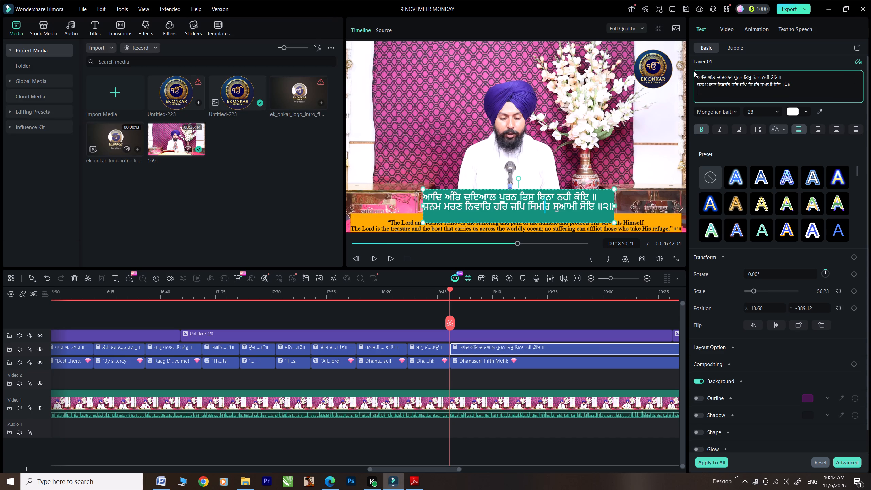
# Select the matching English caption and ask ChatGPT to translate the copied ਆਦਿ ਅੰਤਿ ਦਇਆਲ couplet, adding "to eng".
pyautogui.click(496, 361)
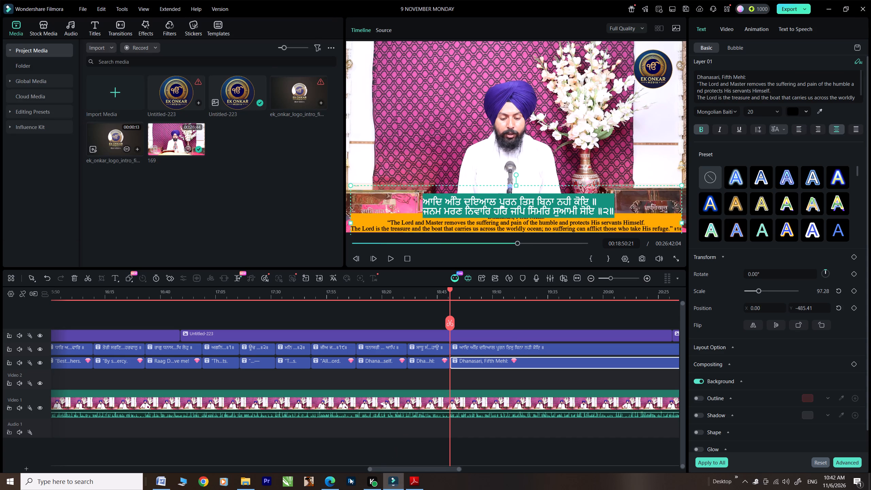
pyautogui.click(332, 484)
pyautogui.click(152, 165)
pyautogui.hotkey('ctrl', 'v')
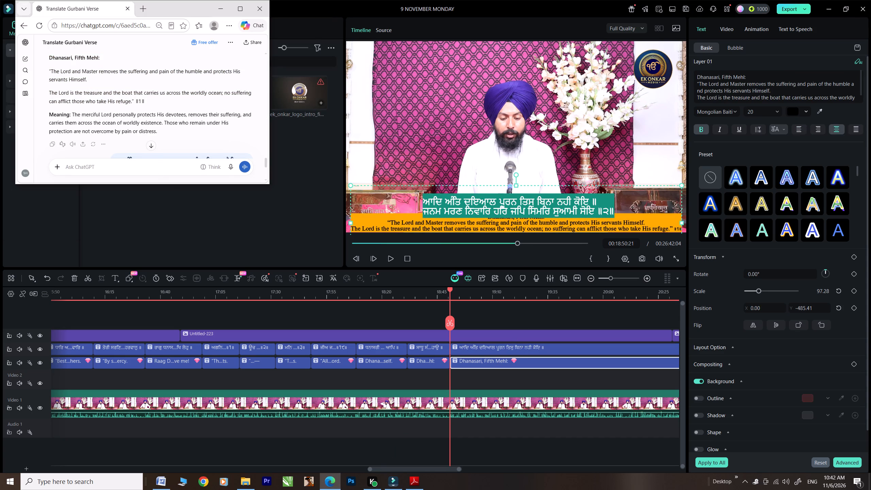
pyautogui.press('space')
pyautogui.write('to eng')
pyautogui.press('Return')
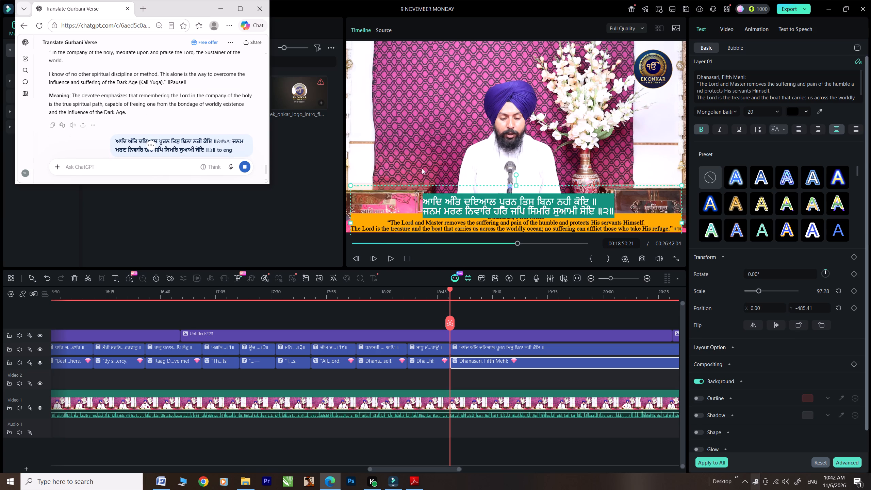
pyautogui.scroll(-1, 150, 120)
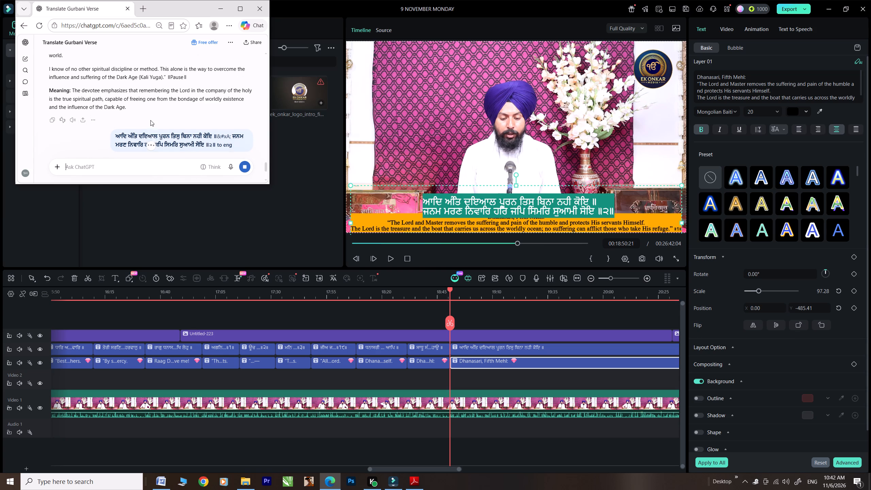
pyautogui.scroll(-1, 150, 120)
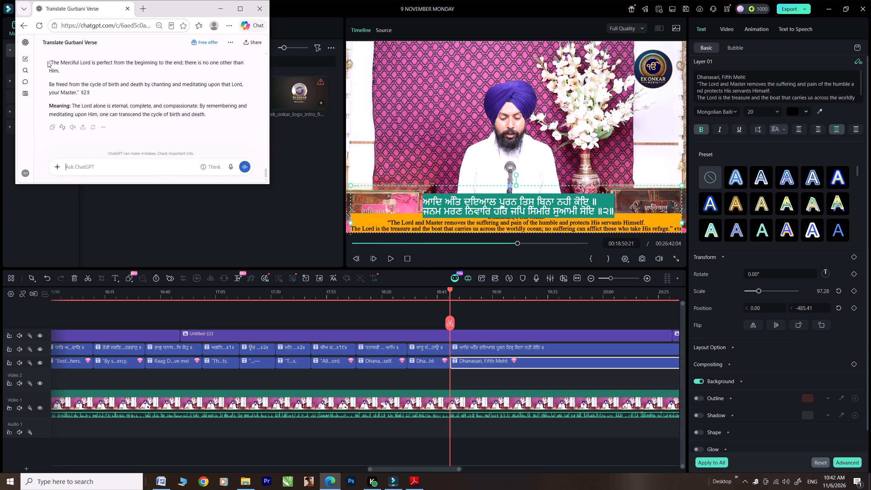
# Replace the English caption with the translation "The Merciful Lord is perfect… your Master." ॥2॥ and remove the blank line between its sentences.
pyautogui.moveTo(48, 59); pyautogui.dragTo(107, 94)
pyautogui.hotkey('ctrl', 'c')
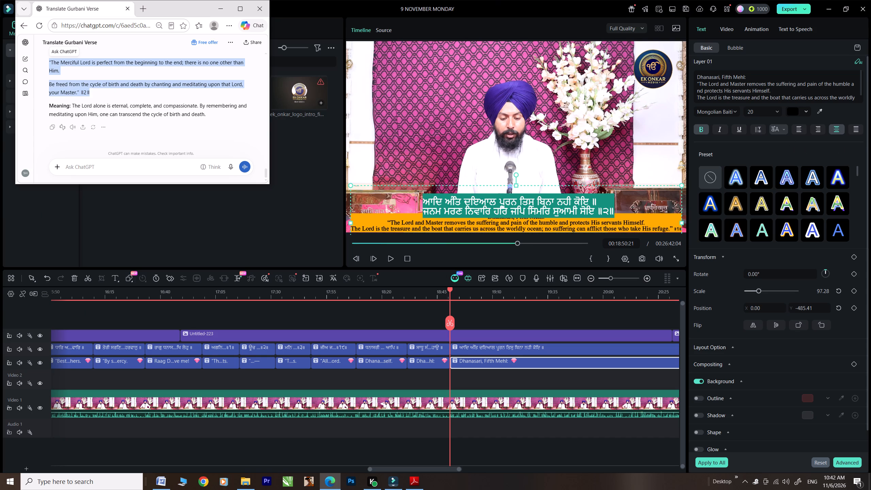
pyautogui.scroll(-1, 768, 90)
pyautogui.moveTo(841, 94); pyautogui.dragTo(752, 87)
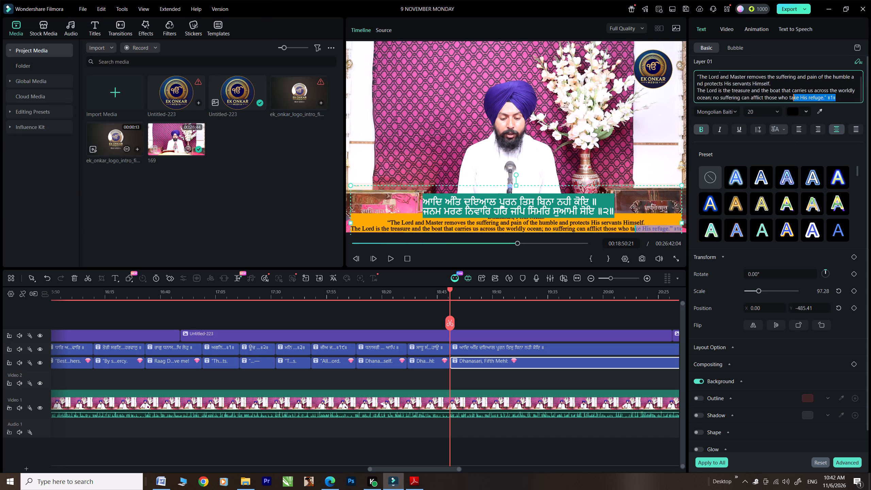
pyautogui.moveTo(752, 87); pyautogui.dragTo(676, 68)
pyautogui.hotkey('ctrl', 'v')
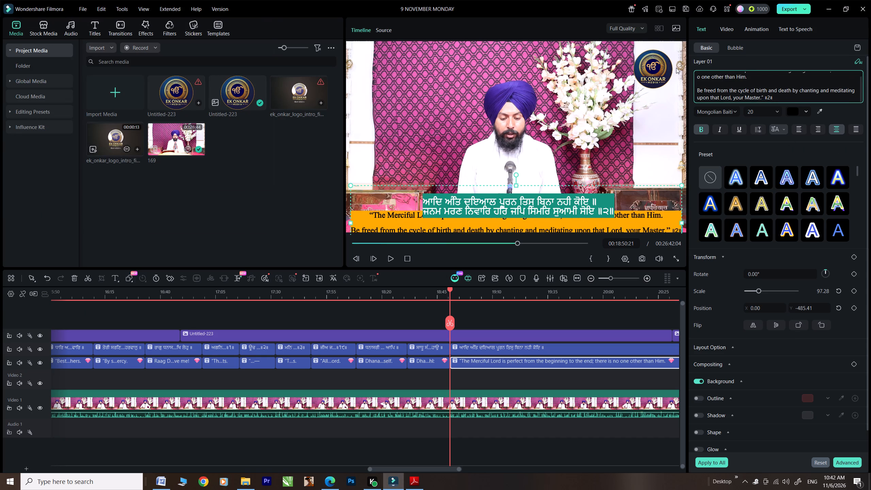
pyautogui.click(696, 88)
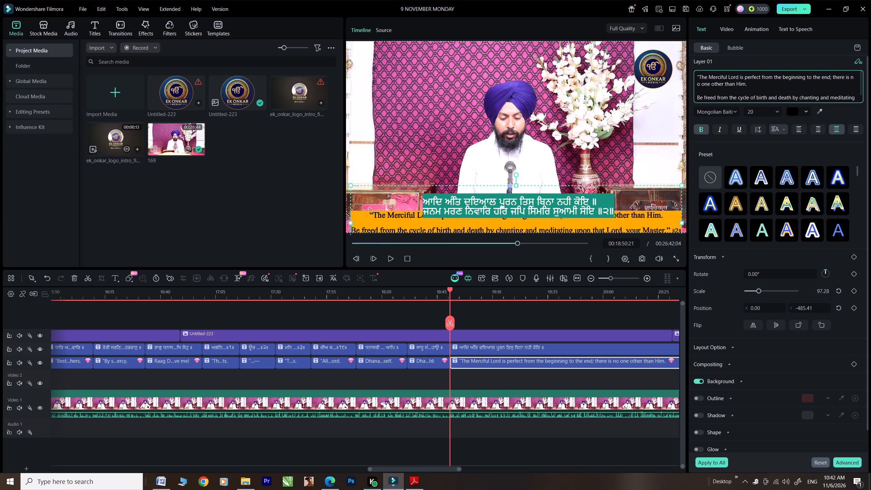
pyautogui.press('BackSpace')
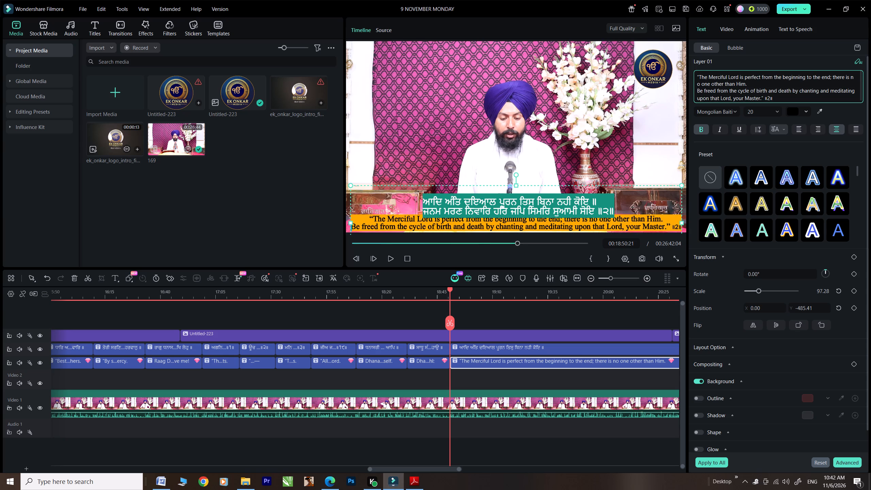
# Nudge the two-line Punjabi caption up in the preview to Y position -375.68.
pyautogui.click(493, 186)
pyautogui.click(497, 208)
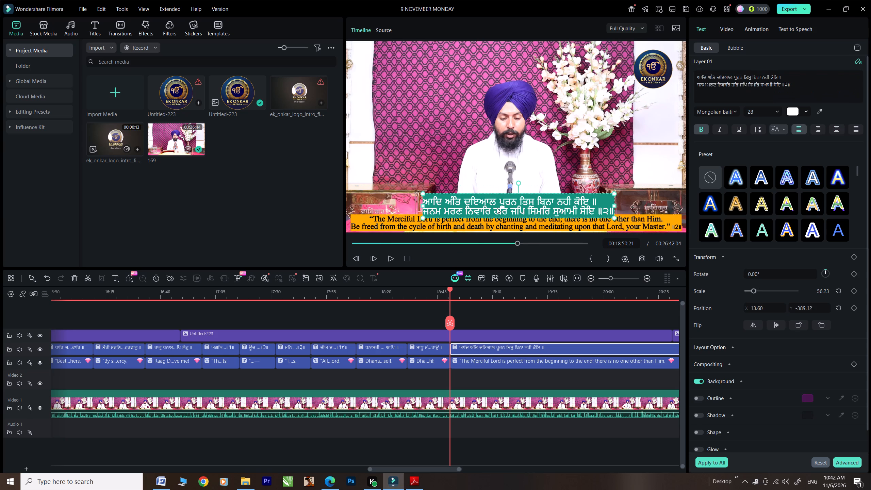
pyautogui.press('Up')
pyautogui.press('Up')
pyautogui.press('Up')
pyautogui.press('Up')
pyautogui.press('Up')
pyautogui.press('Up')
pyautogui.press('Up')
# Nudge the English caption down in the preview to Y position -493.09.
pyautogui.click(498, 219)
pyautogui.press('Down')
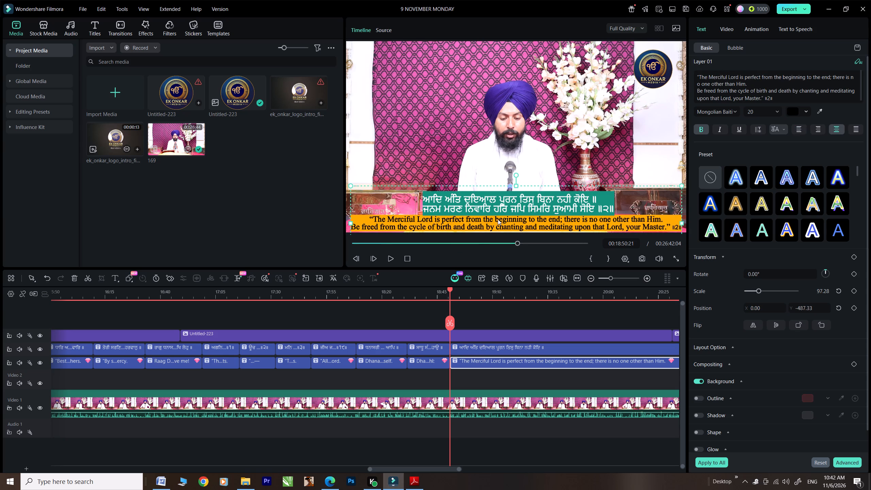
pyautogui.press('Down')
pyautogui.press('Down')
pyautogui.press('Down')
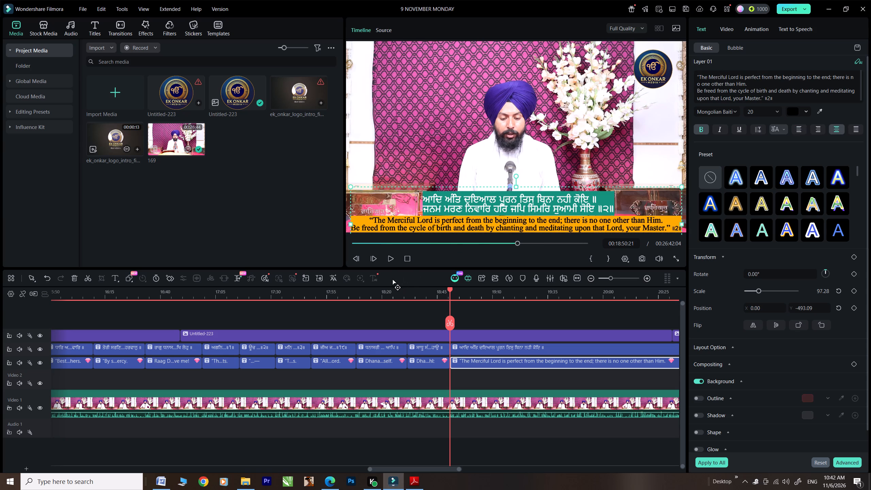
# Play the passage to find where verse 2 ends, and split the English and Punjabi captions at 00:19:14:01.
pyautogui.click(389, 258)
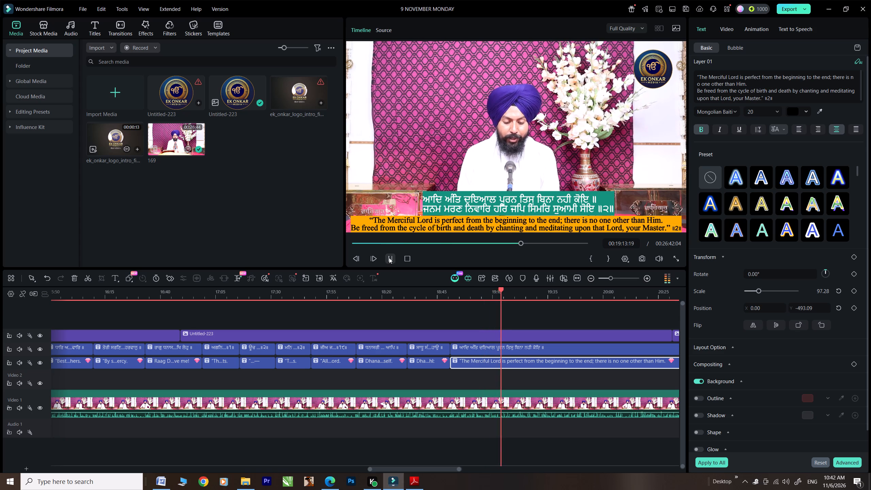
pyautogui.click(389, 258)
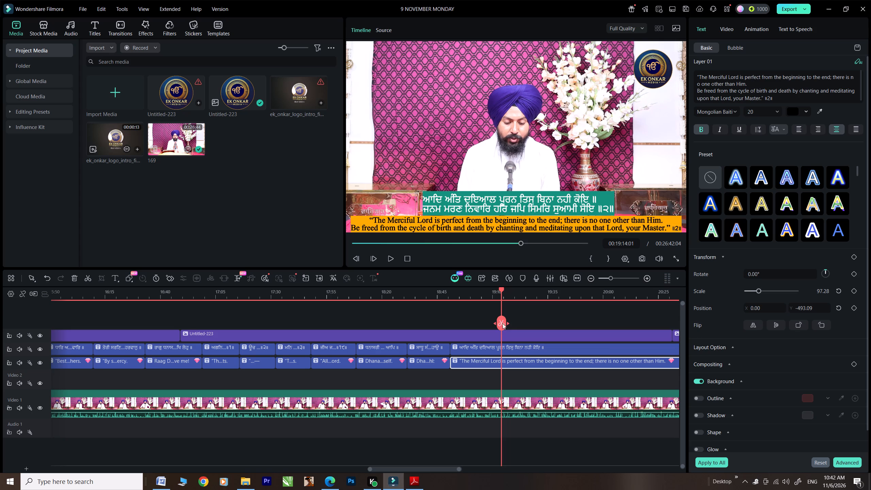
pyautogui.click(503, 323)
pyautogui.click(523, 348)
pyautogui.click(502, 323)
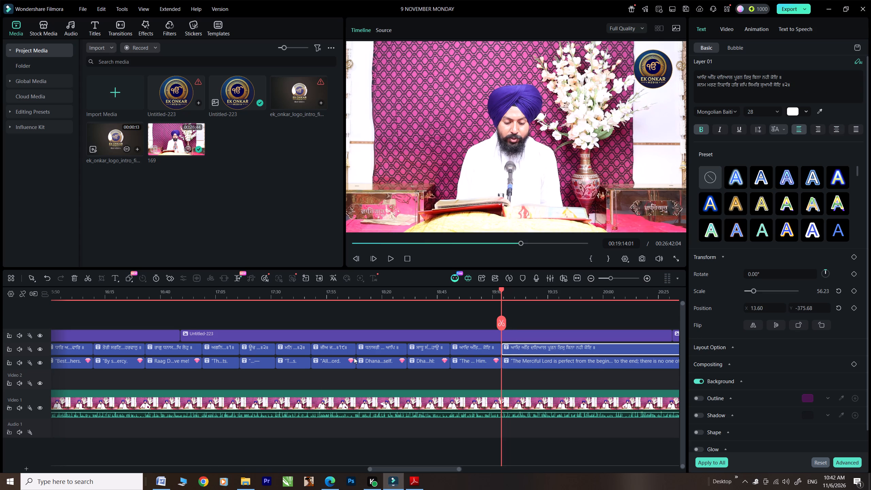
# Replace the Punjabi caption after the split with the Word couplet ਬੇਦ ਸਿੰਮ੍ਰਿਤਿ ਕਥੈ … ਅੰਧਾਰੁ ॥੩॥, without its trailing line break.
pyautogui.click(165, 482)
pyautogui.scroll(-1, 159, 143)
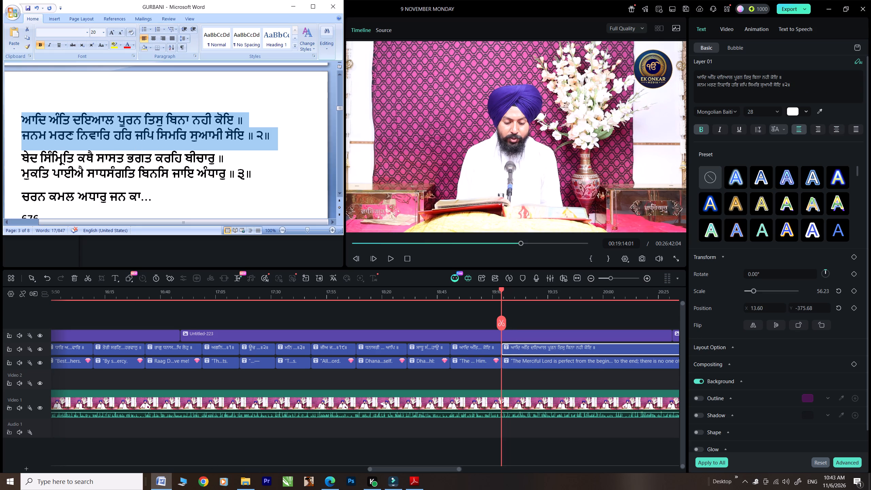
pyautogui.moveTo(251, 172); pyautogui.dragTo(25, 159)
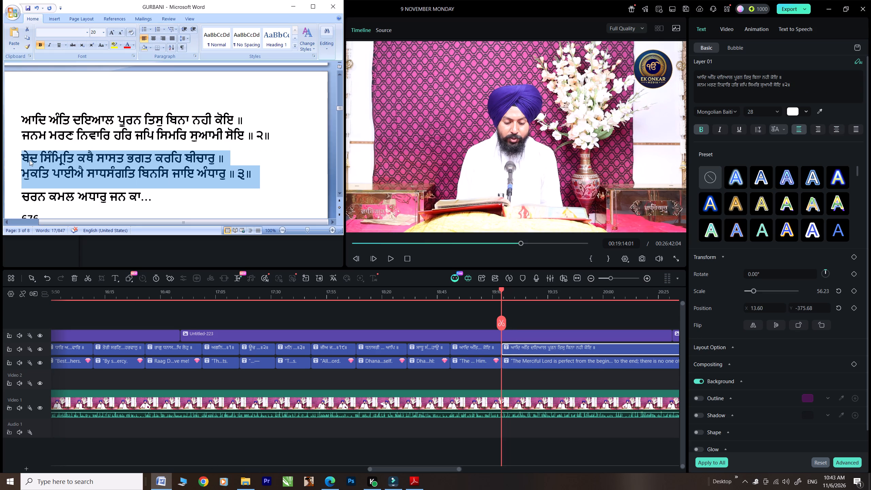
pyautogui.hotkey('ctrl', 'c')
pyautogui.moveTo(797, 85); pyautogui.dragTo(657, 62)
pyautogui.hotkey('ctrl', 'v')
pyautogui.press('BackSpace')
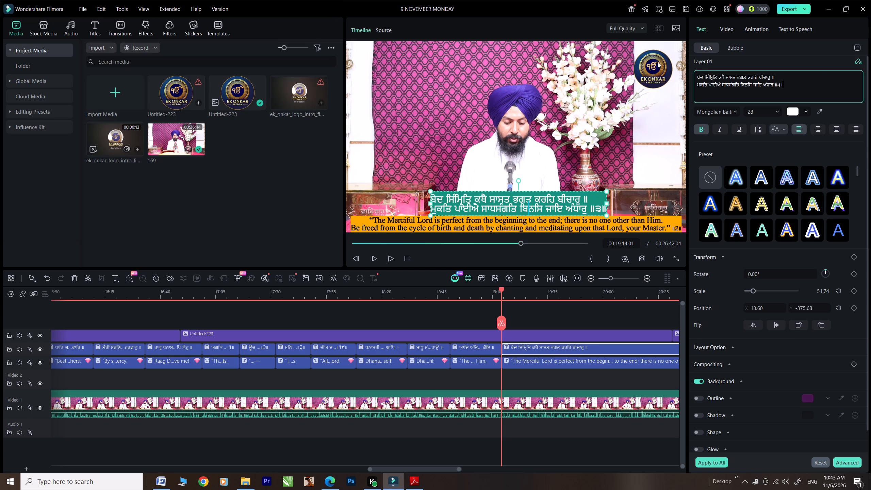
pyautogui.click(524, 360)
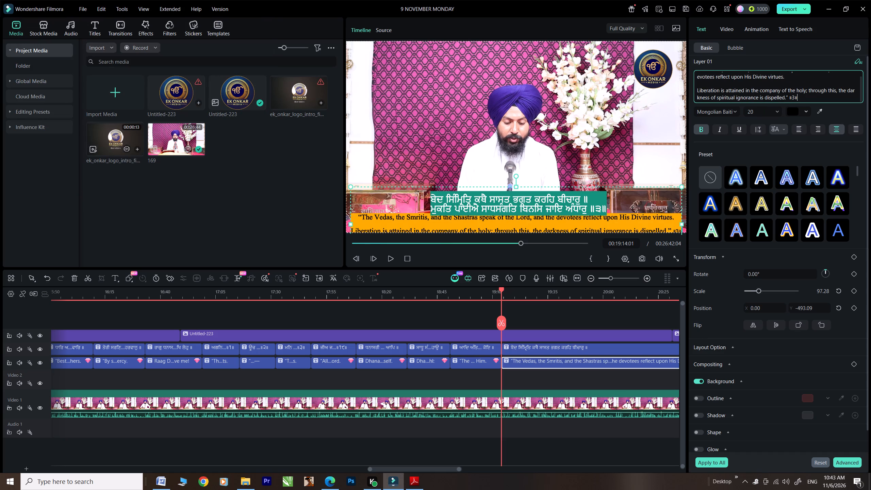
pyautogui.click(696, 90)
pyautogui.press('BackSpace')
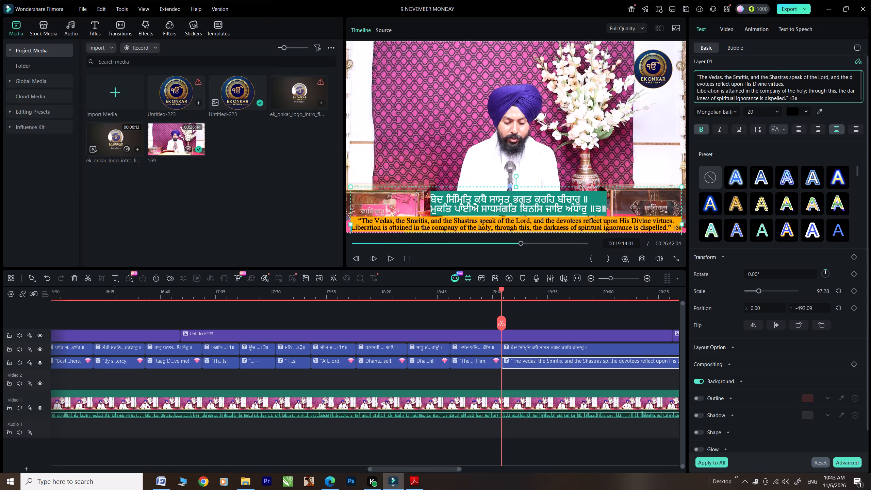
# Play the passage to find where verse 3 ends, and split the English and Punjabi captions at 00:19:42:22.
pyautogui.click(392, 259)
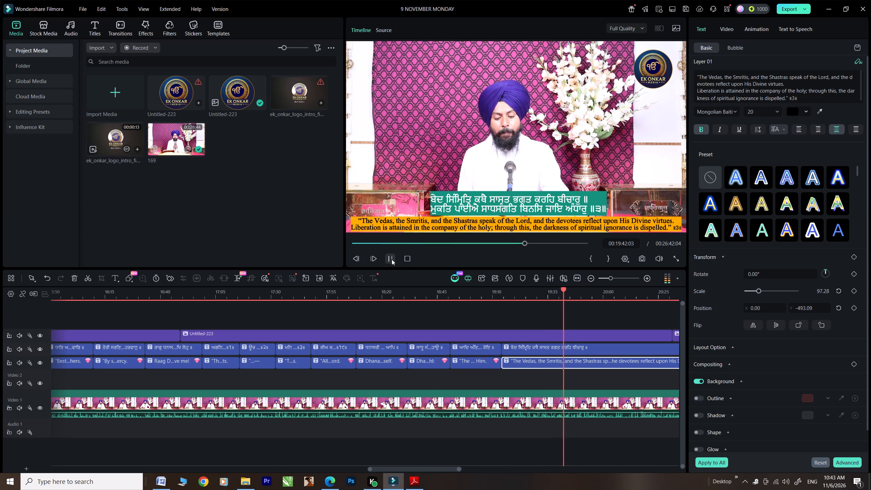
pyautogui.click(392, 259)
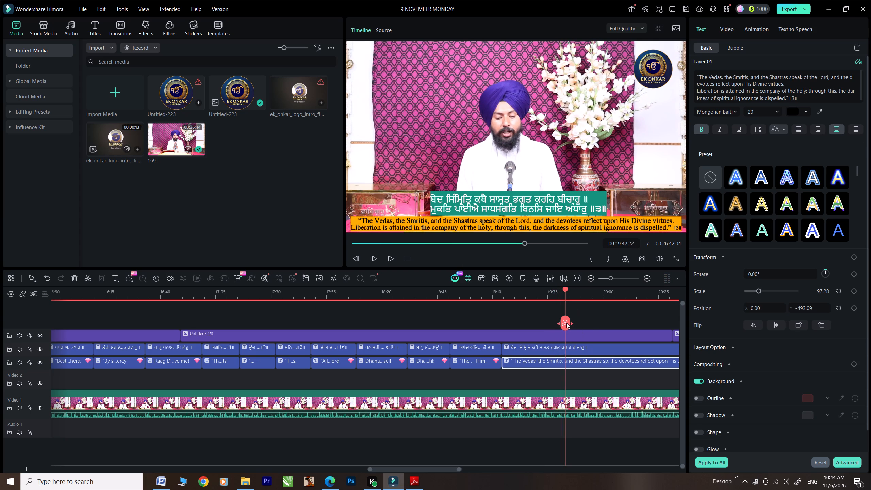
pyautogui.click(566, 323)
pyautogui.click(578, 349)
pyautogui.click(565, 325)
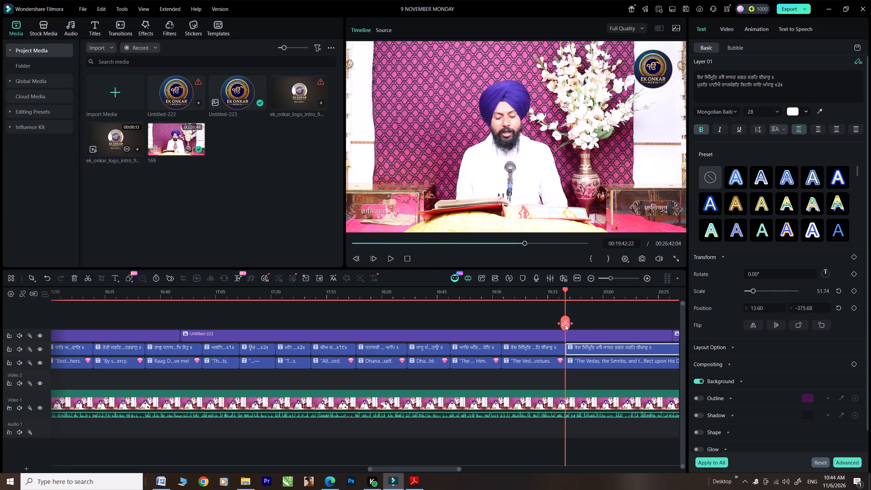
# In the Word document, move ਚਰਨ ਕਮਲ ਅਧਾਰੁ ਜਨ ਕਾ from above 676 to directly before ਰਾਸਿ ਪੂੰਜੀ ਏਕ.
pyautogui.click(163, 481)
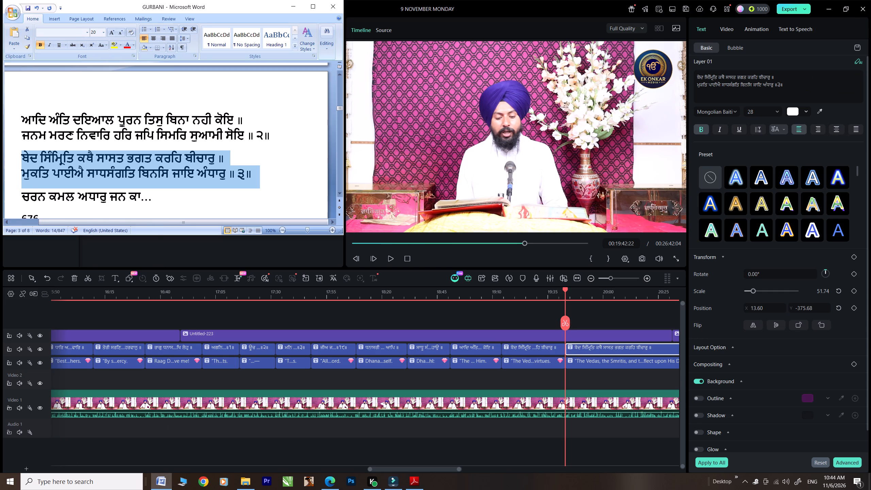
pyautogui.scroll(-3, 142, 192)
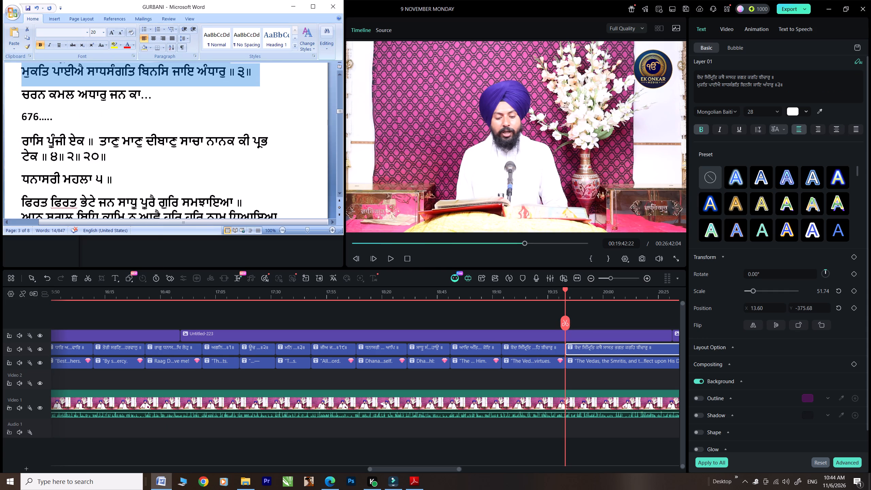
pyautogui.moveTo(140, 94); pyautogui.dragTo(139, 94)
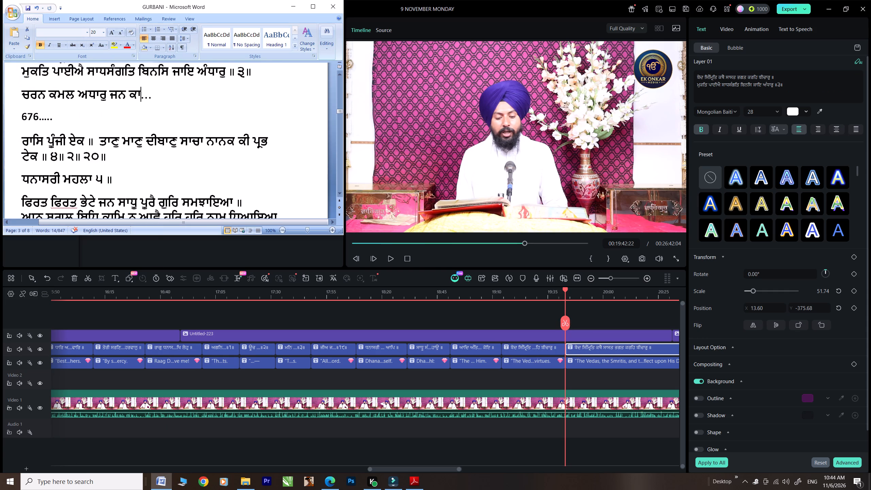
pyautogui.moveTo(139, 94); pyautogui.dragTo(41, 91)
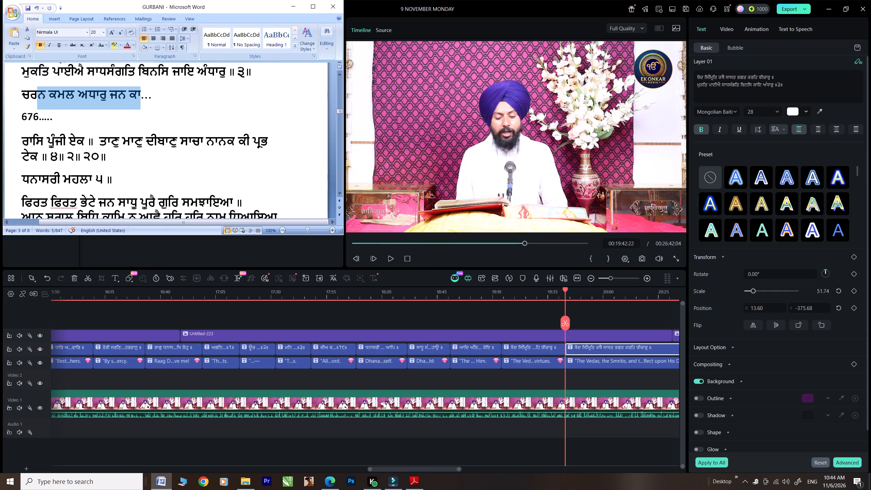
pyautogui.click(137, 113)
pyautogui.moveTo(141, 94); pyautogui.dragTo(41, 92)
pyautogui.rightClick(50, 95)
pyautogui.click(69, 100)
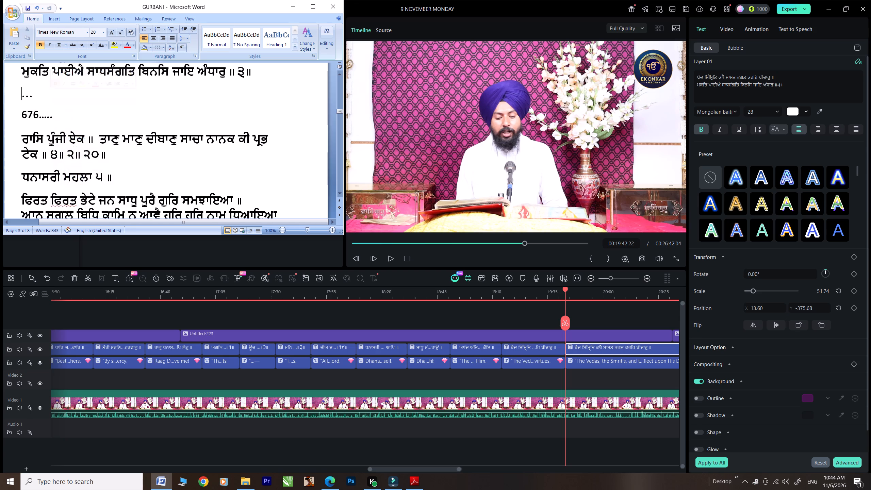
pyautogui.click(22, 139)
pyautogui.hotkey('ctrl', 'v')
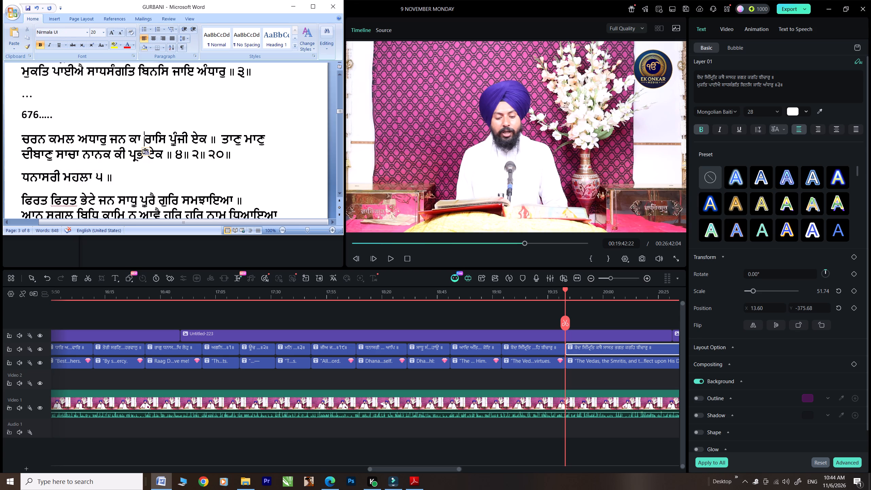
# Replace the Punjabi caption after the split with the joined Word verse ਚਰਨ ਕਮਲ … ॥੪॥੨॥੨੦॥, breaking the line after ਏਕ ॥.
pyautogui.moveTo(236, 154); pyautogui.dragTo(32, 141)
pyautogui.hotkey('ctrl', 'c')
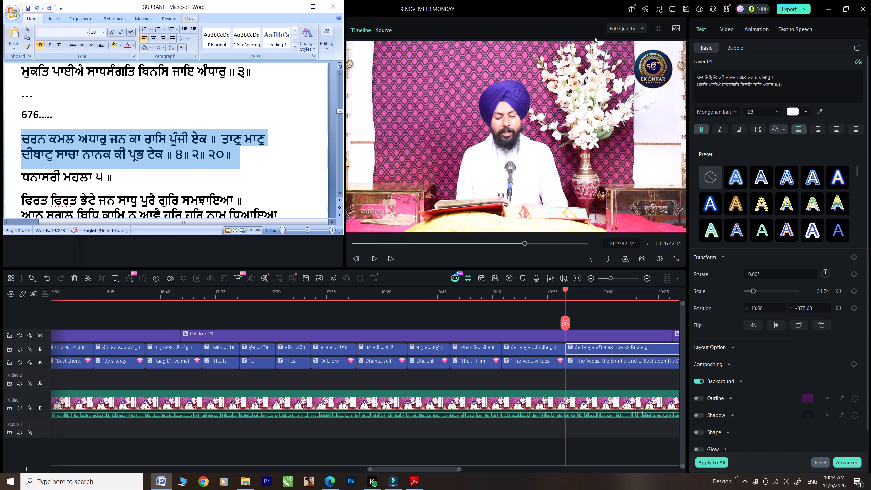
pyautogui.moveTo(793, 84); pyautogui.dragTo(661, 54)
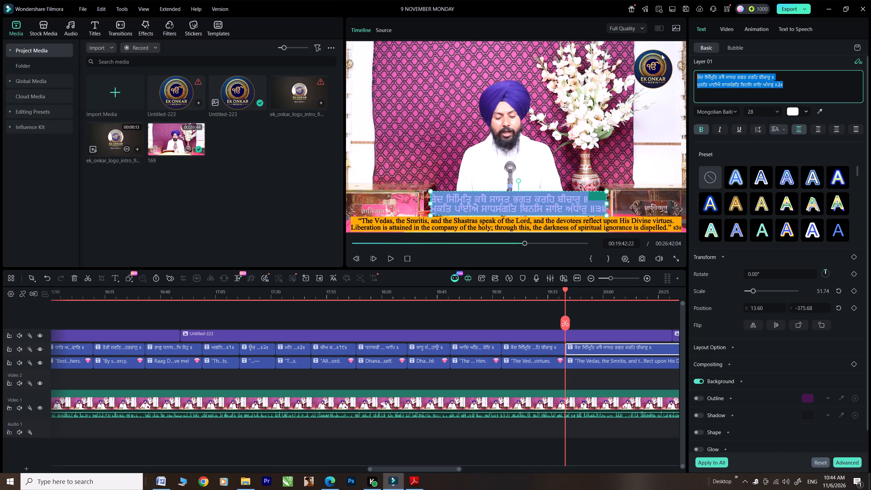
pyautogui.hotkey('ctrl', 'v')
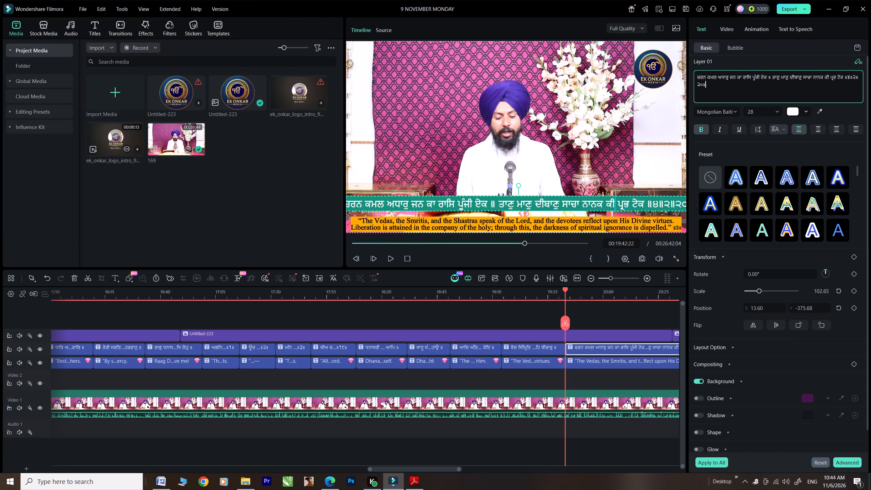
pyautogui.click(771, 78)
pyautogui.press('Return')
pyautogui.click(583, 363)
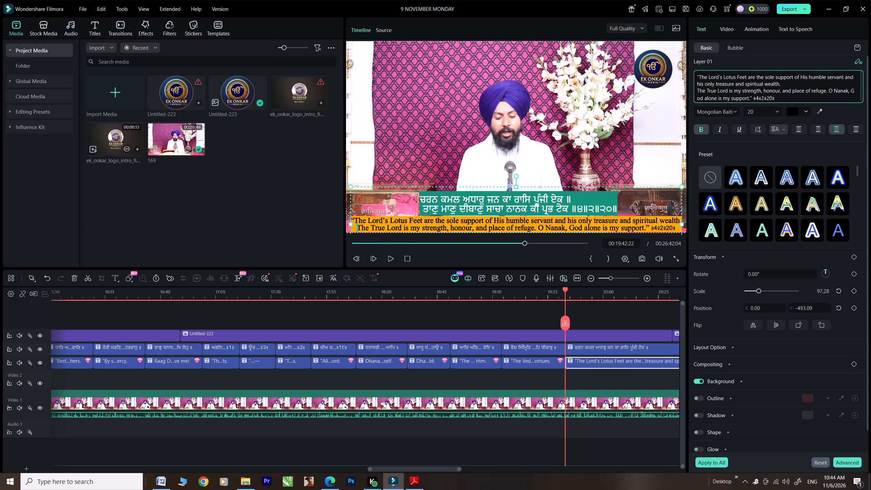
# Play the passage to find where verse 4 ends, split the English and Punjabi captions at 00:20:06:00, and save the project.
pyautogui.click(390, 257)
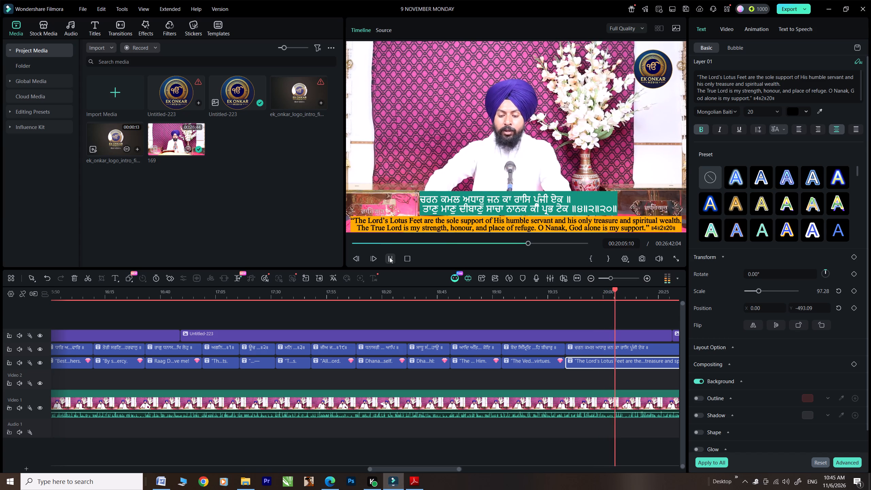
pyautogui.click(390, 257)
pyautogui.click(614, 323)
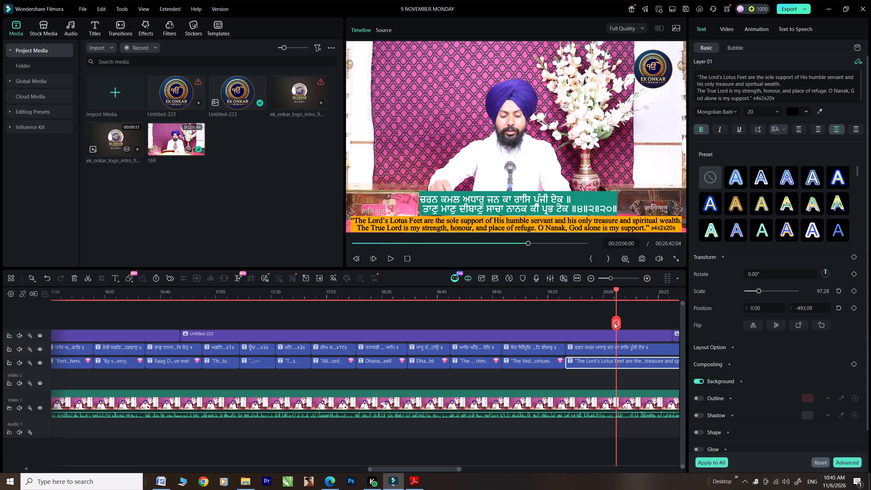
pyautogui.click(630, 350)
pyautogui.click(614, 324)
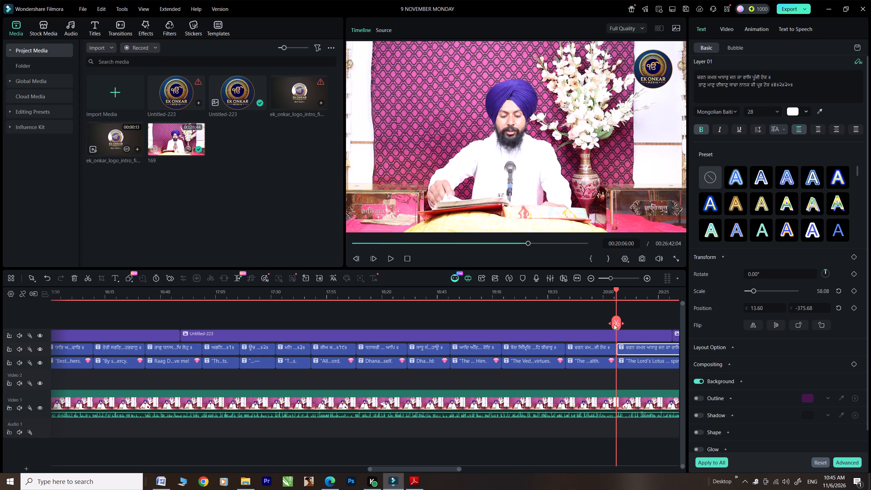
pyautogui.hotkey('ctrl', 's')
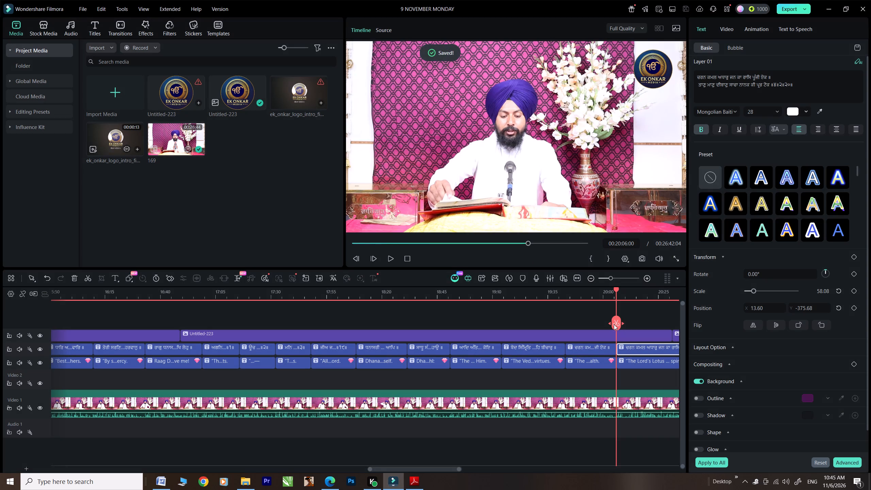
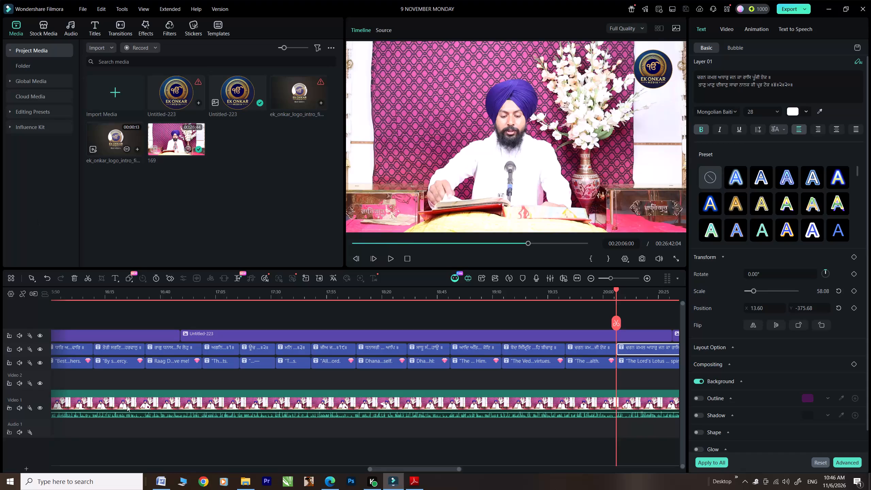
# Join ਧਨਾਸਰੀ ਮਹਲਾ ੫ ॥ with the ਫਿਰਤ ਫਿਰਤ … ॥੧॥ verse in Word and replace the Punjabi caption after the split with it.
pyautogui.click(162, 484)
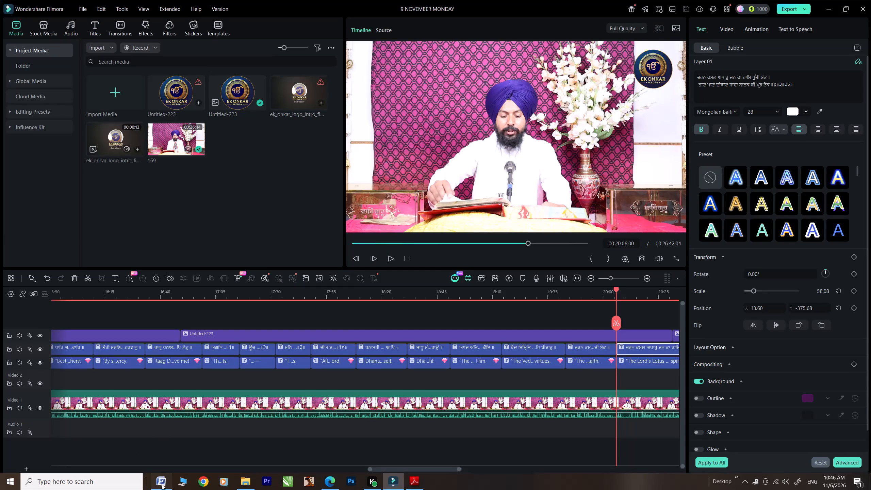
pyautogui.scroll(-2, 130, 177)
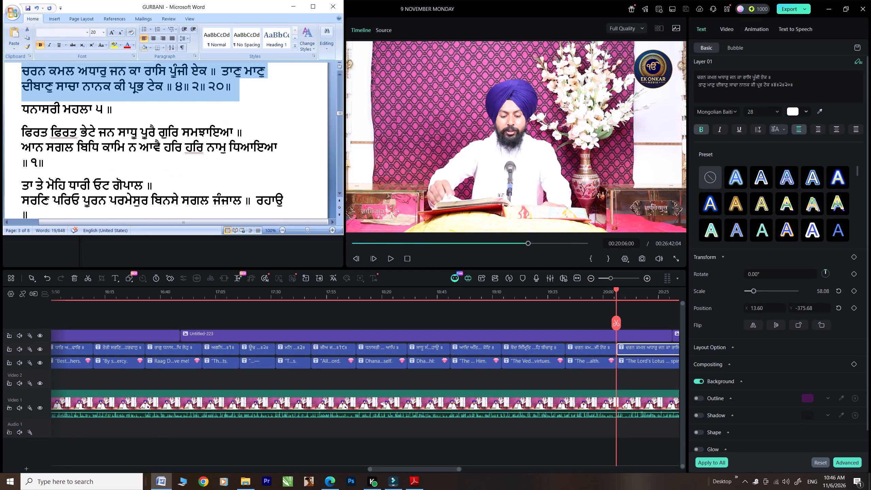
pyautogui.click(20, 130)
pyautogui.press('BackSpace')
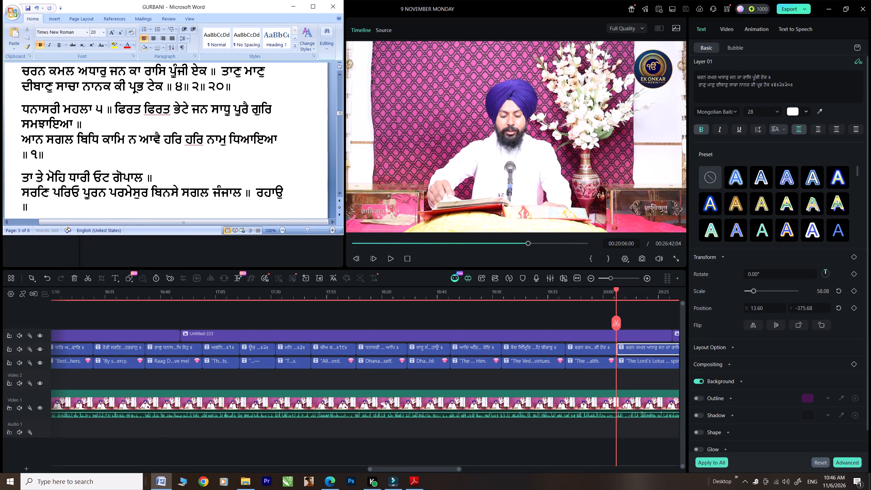
pyautogui.press('space')
pyautogui.moveTo(46, 152); pyautogui.dragTo(10, 107)
pyautogui.hotkey('ctrl', 'c')
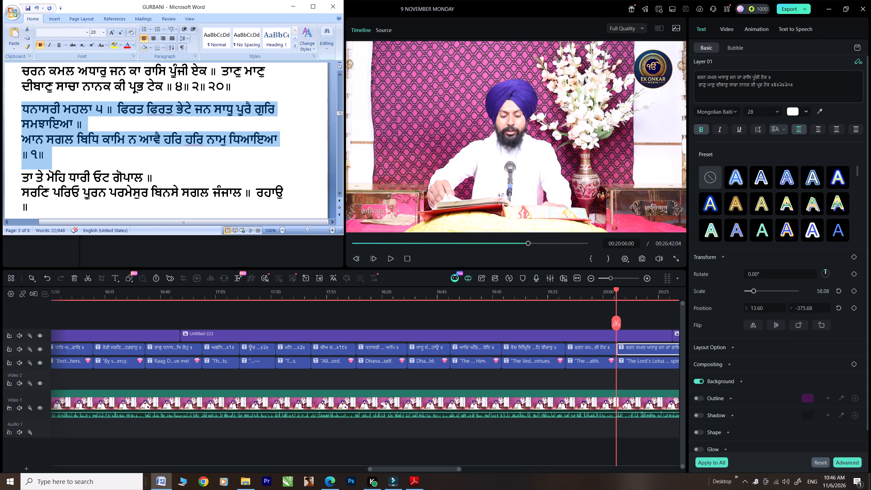
pyautogui.moveTo(801, 88); pyautogui.dragTo(683, 64)
pyautogui.hotkey('ctrl', 'v')
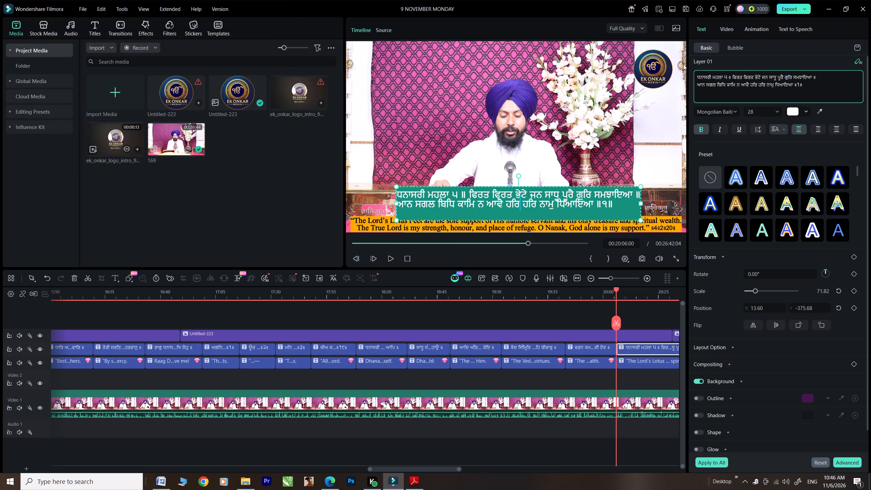
pyautogui.press('BackSpace')
pyautogui.click(624, 359)
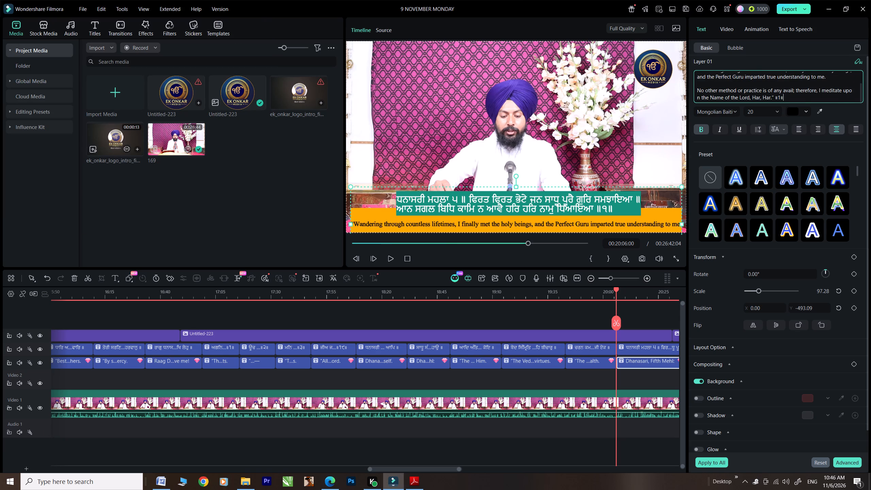
pyautogui.click(697, 89)
pyautogui.press('BackSpace')
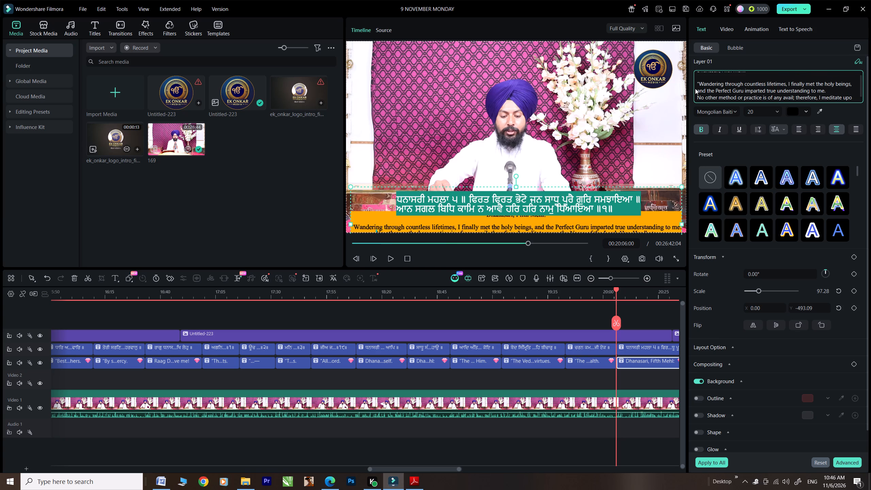
pyautogui.click(696, 83)
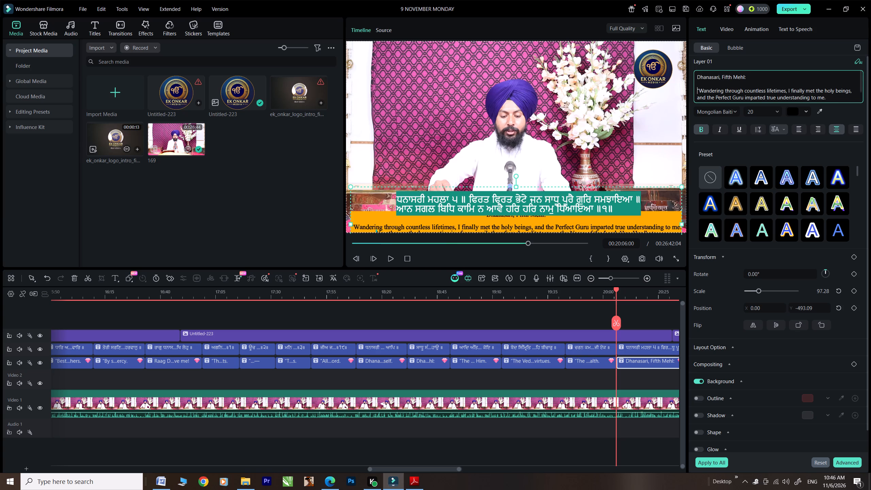
pyautogui.press('BackSpace')
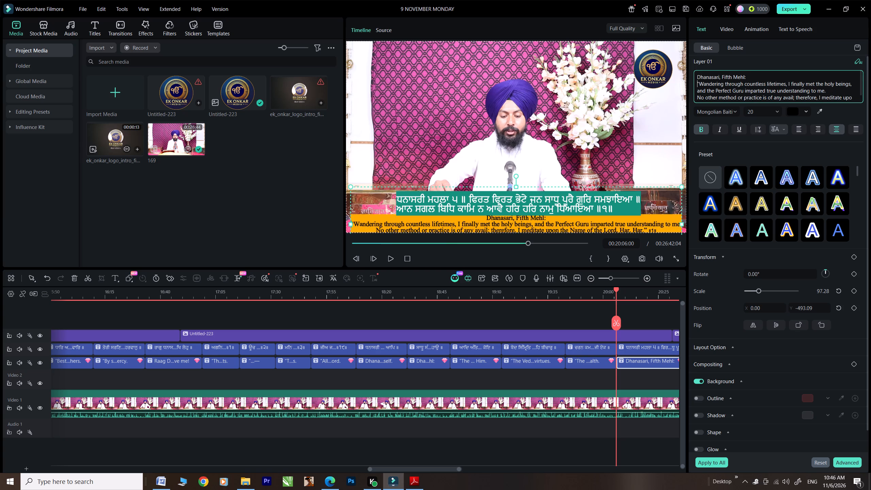
# Nudge both captions upward in the frame, the Punjabi one to Y -360.32 and the English one to Y -485.41.
pyautogui.click(488, 208)
pyautogui.press('Up')
pyautogui.press('Up')
pyautogui.press('Up')
pyautogui.press('Up')
pyautogui.press('Up')
pyautogui.press('Up')
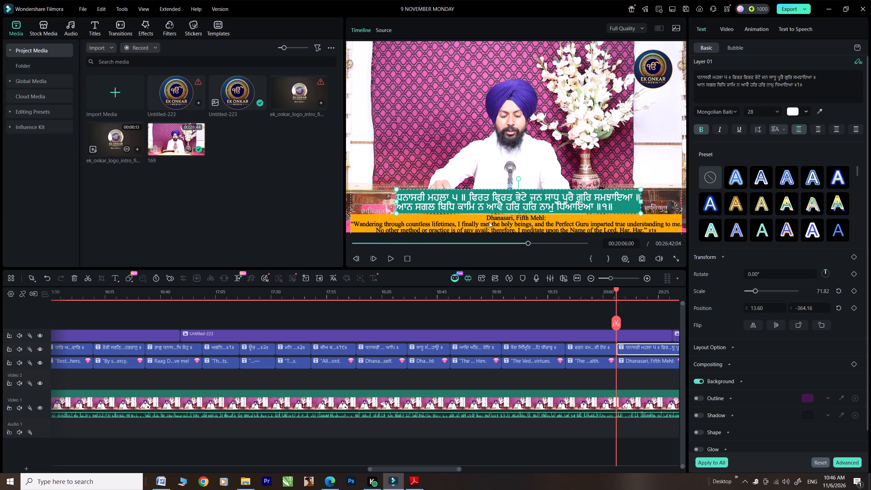
pyautogui.click(489, 222)
pyautogui.press('Up')
pyautogui.press('Up')
pyautogui.press('Up')
pyautogui.press('Up')
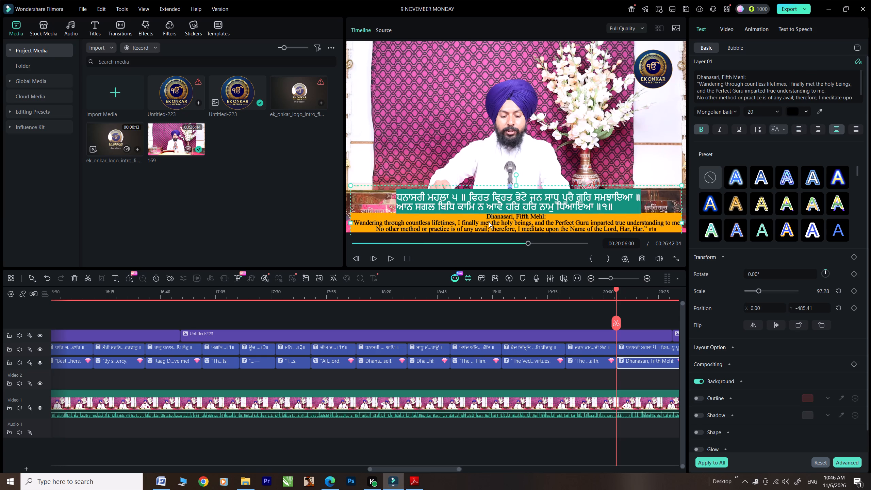
pyautogui.click(492, 199)
pyautogui.press('Up')
pyautogui.press('Up')
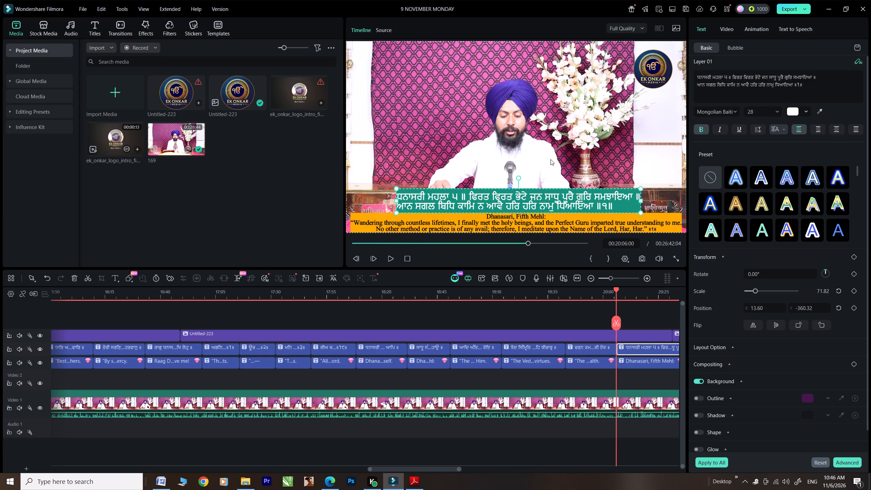
# Play the passage to find where verse 1 ends and split the Punjabi and English captions at 00:20:37:20.
pyautogui.click(389, 260)
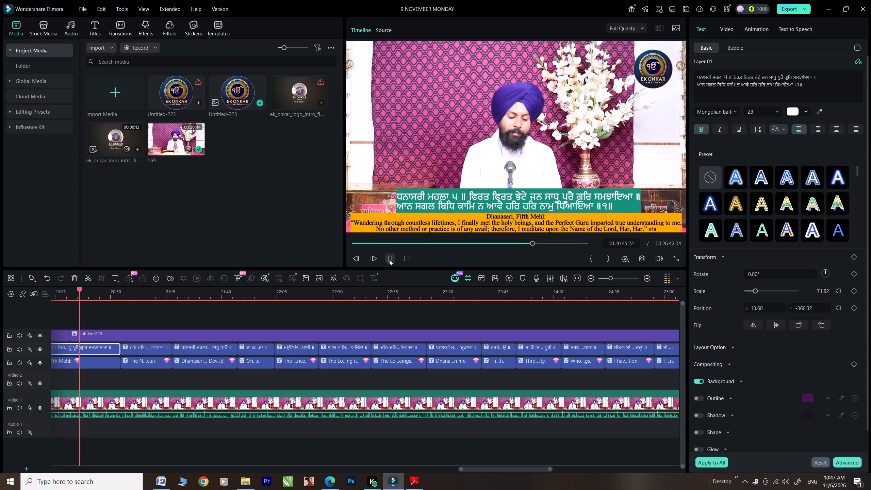
pyautogui.click(389, 260)
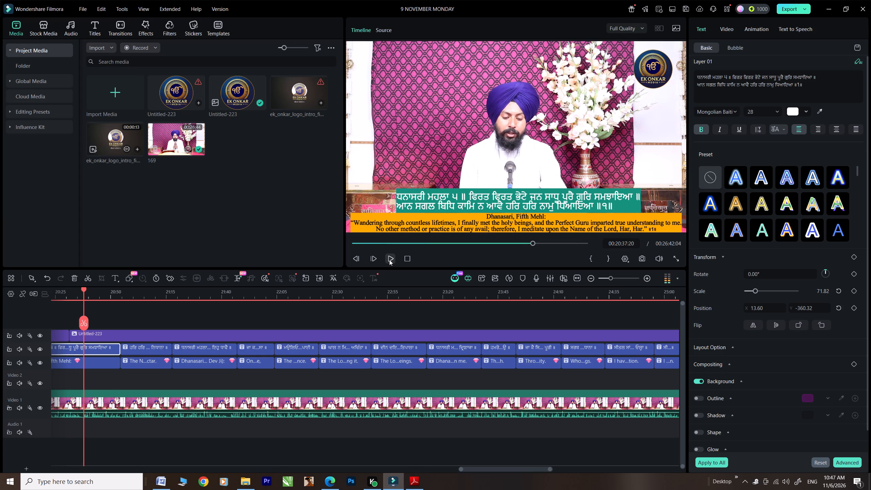
pyautogui.click(84, 324)
pyautogui.click(101, 360)
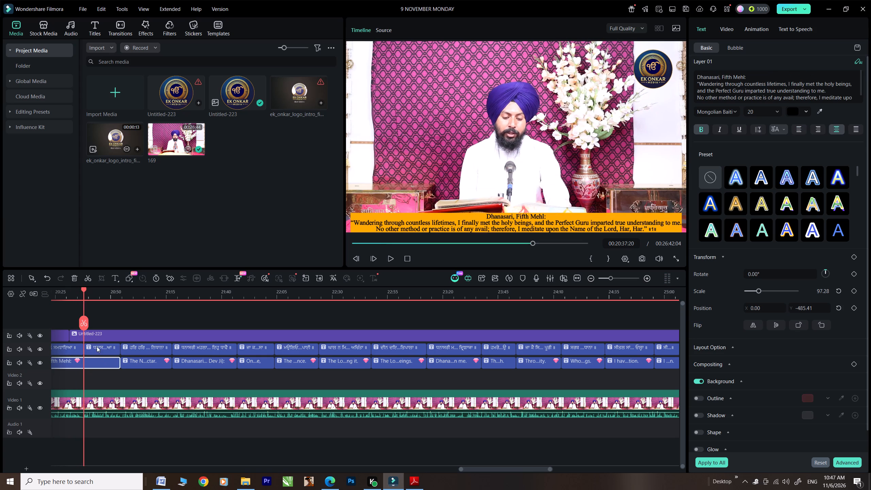
pyautogui.click(84, 321)
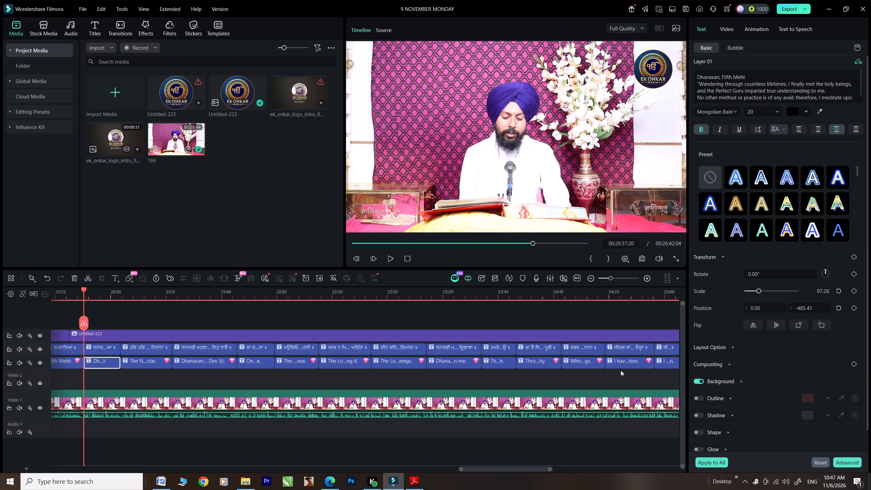
# Delete the old Punjabi and English captions from the split up to the last pair near 25:00.
pyautogui.moveTo(621, 370); pyautogui.dragTo(112, 341)
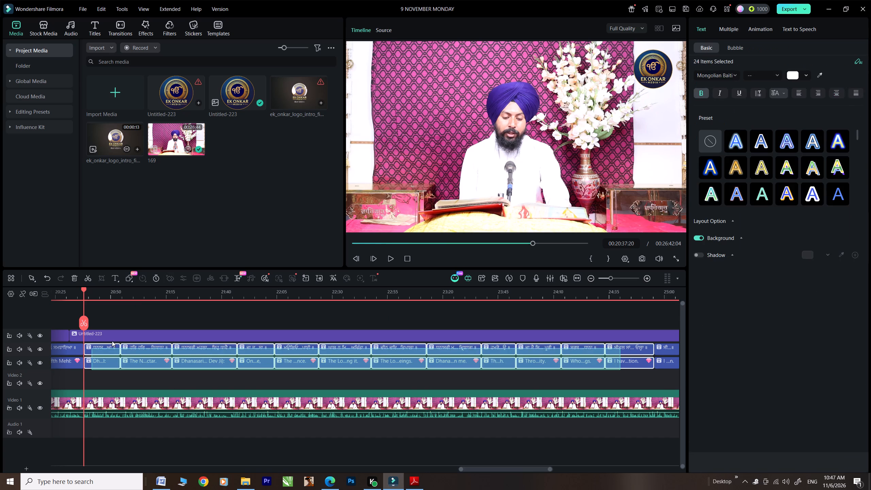
pyautogui.moveTo(112, 341); pyautogui.dragTo(113, 344)
pyautogui.press('Delete')
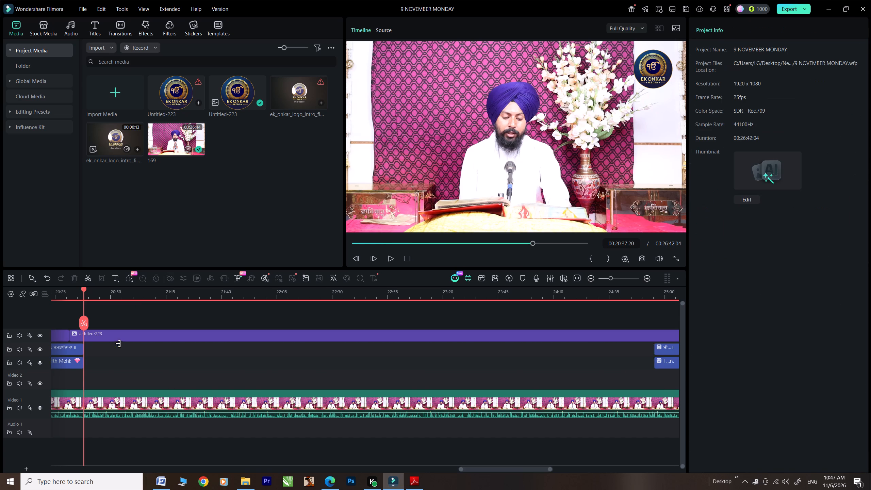
# Extend the start of the remaining Punjabi and English caption pair back to the split at 00:20:37:20.
pyautogui.click(669, 349)
pyautogui.keyDown('ctrl'); pyautogui.click(665, 360); pyautogui.keyUp('ctrl')
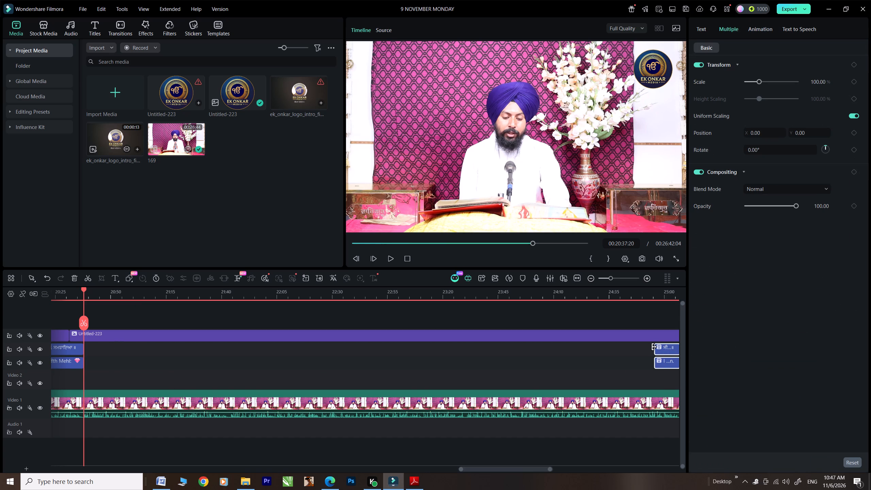
pyautogui.moveTo(654, 347); pyautogui.dragTo(116, 364)
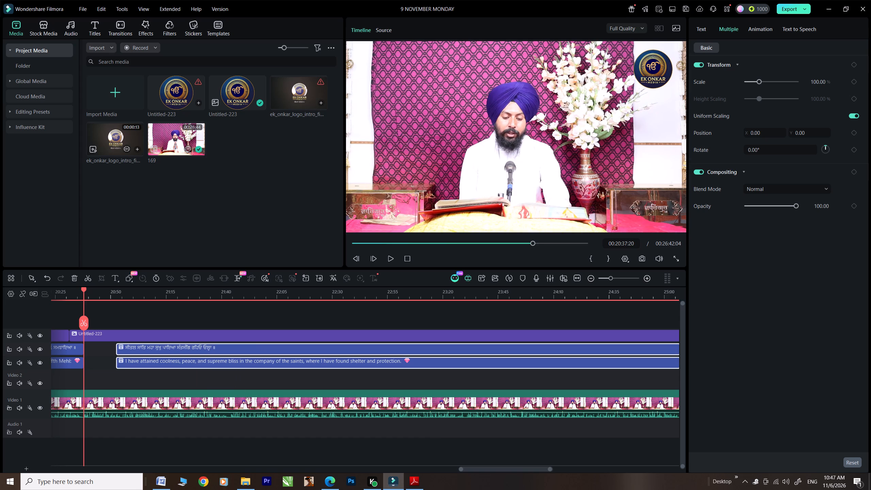
pyautogui.moveTo(116, 348); pyautogui.dragTo(73, 354)
# Replace the Punjabi caption after the split with the Word verse ਤਾ ਤੇ ਮੋਹਿ ਧਾਰੀ ਓਟ ਗੋਪਾਲ … ਰਹਾਉ ॥, without a trailing blank line.
pyautogui.click(93, 349)
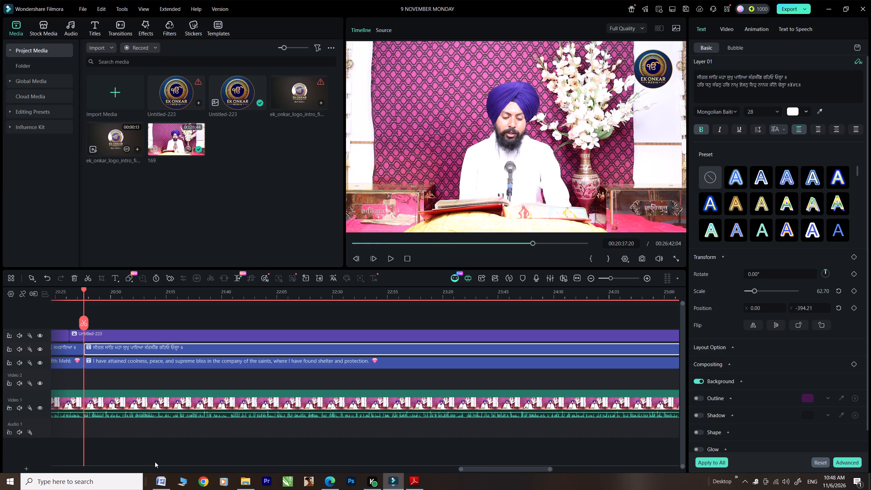
pyautogui.click(164, 485)
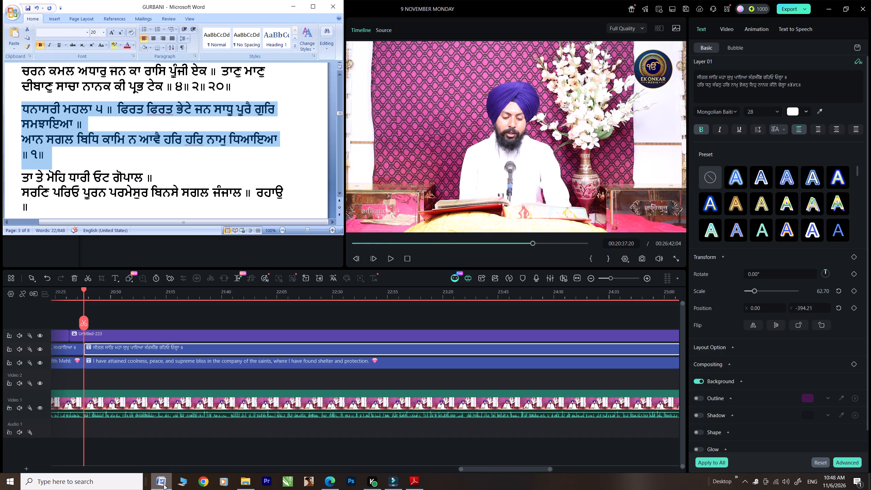
pyautogui.scroll(-1, 119, 133)
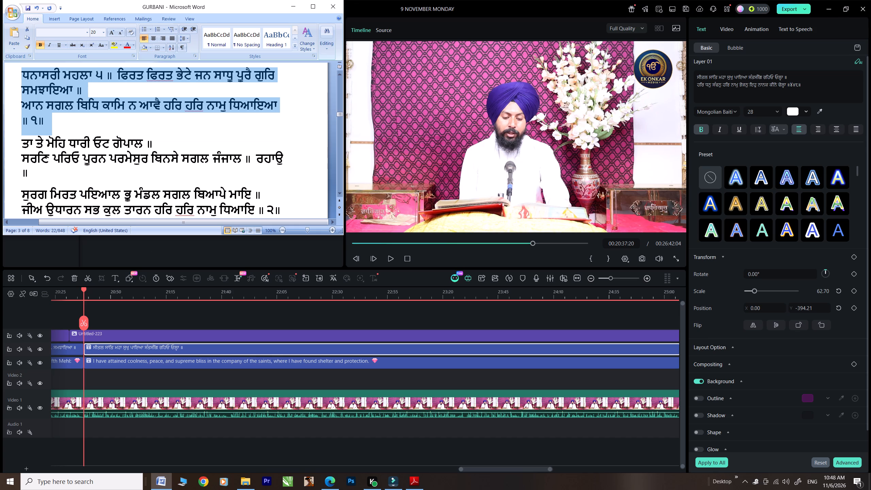
pyautogui.moveTo(33, 169); pyautogui.dragTo(13, 141)
pyautogui.rightClick(49, 149)
pyautogui.click(71, 164)
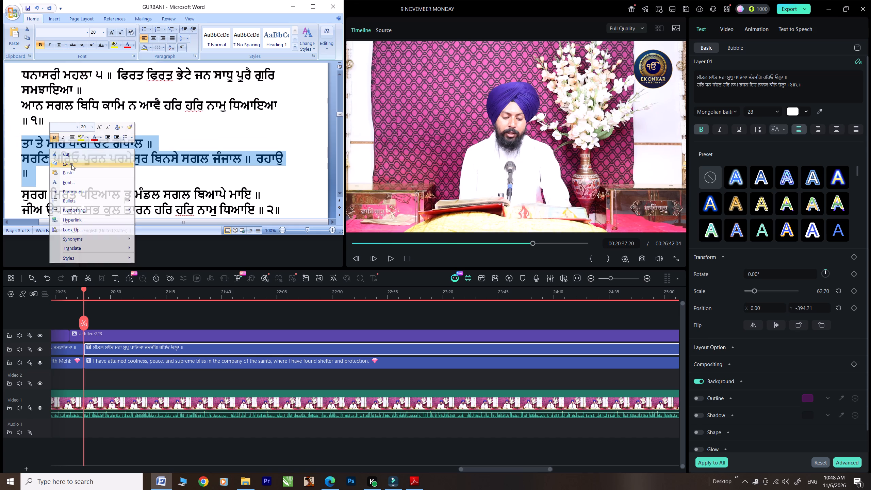
pyautogui.moveTo(806, 86); pyautogui.dragTo(664, 67)
pyautogui.rightClick(721, 84)
pyautogui.click(736, 112)
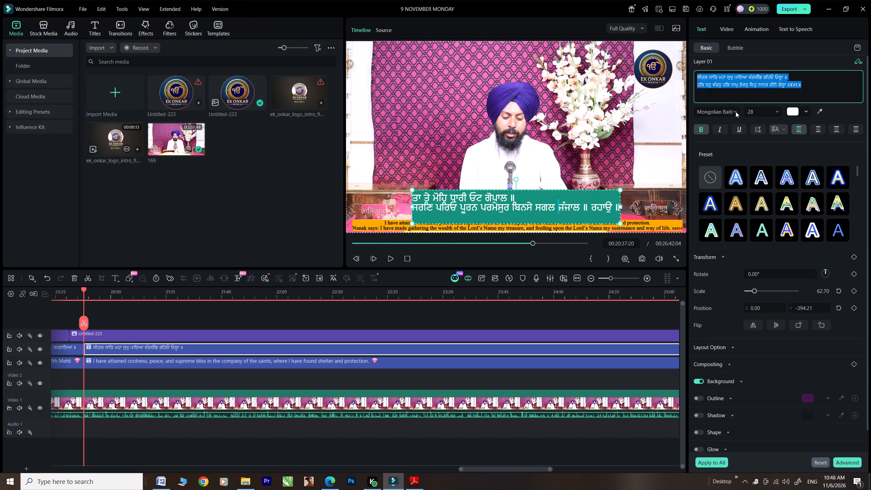
pyautogui.press('BackSpace')
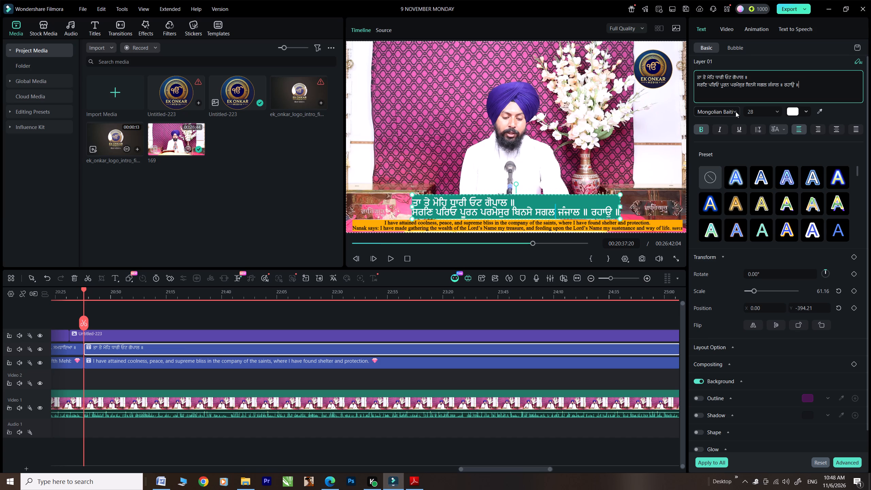
pyautogui.click(224, 360)
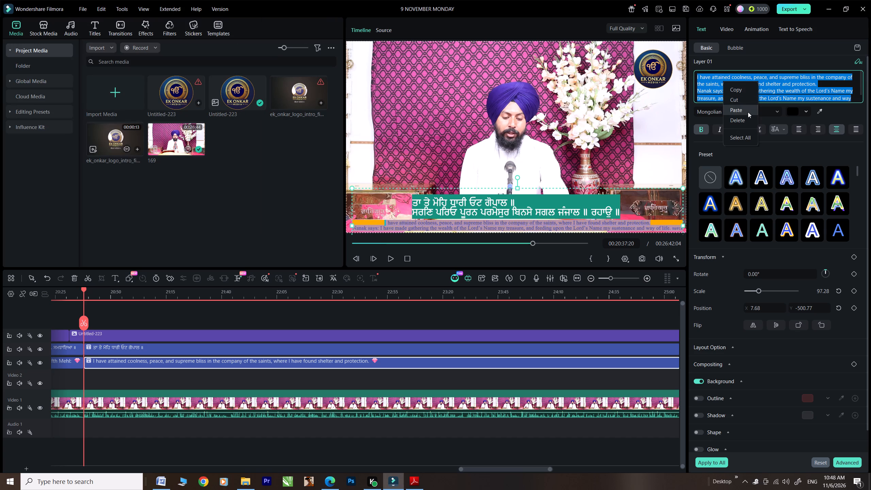
pyautogui.click(748, 112)
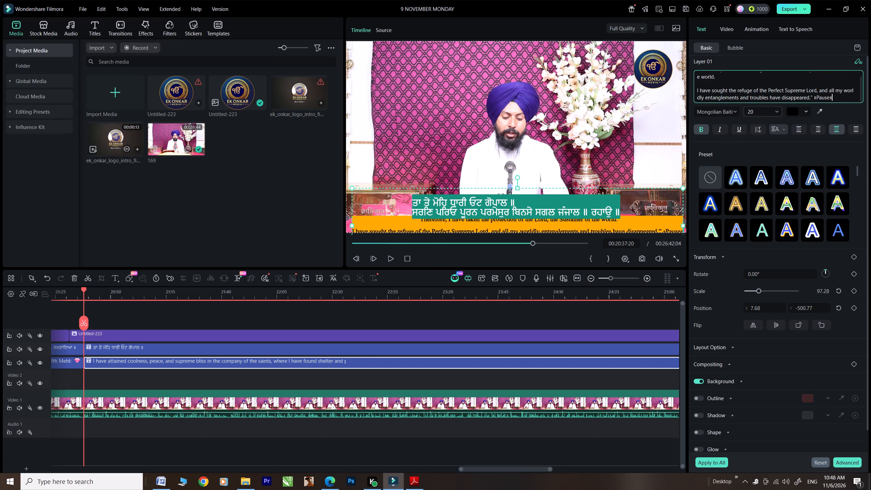
pyautogui.click(697, 89)
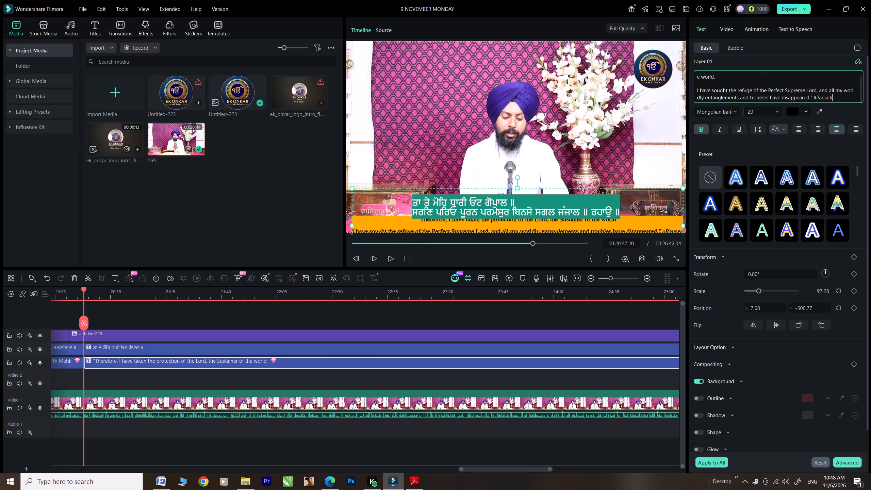
pyautogui.press('BackSpace')
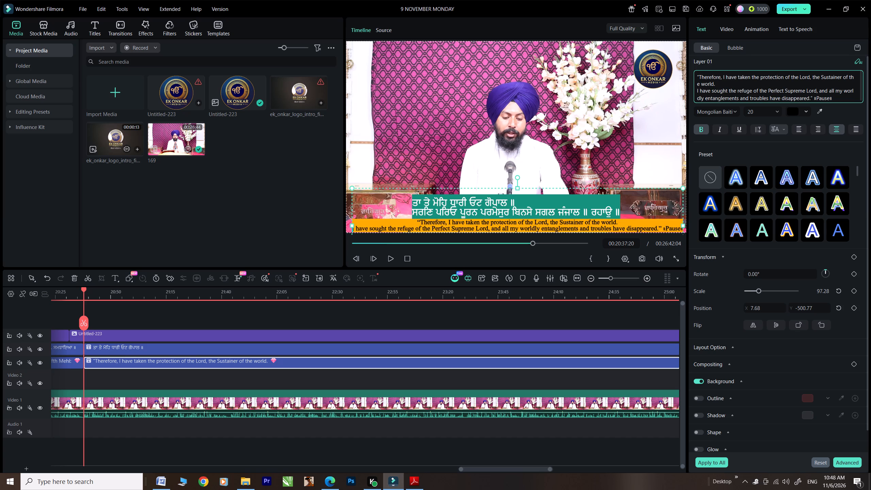
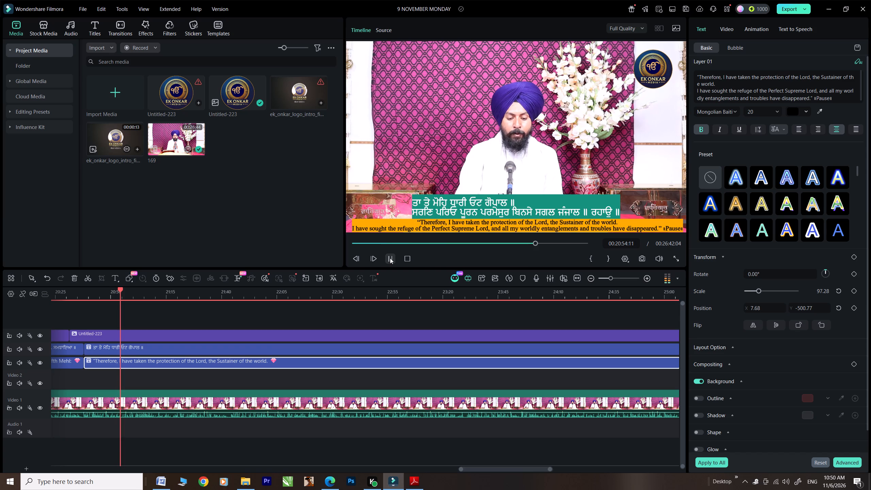
# Stop playback at 00:20:56:08, where the next verse begins, and split both the English and Punjabi captions there.
pyautogui.click(390, 258)
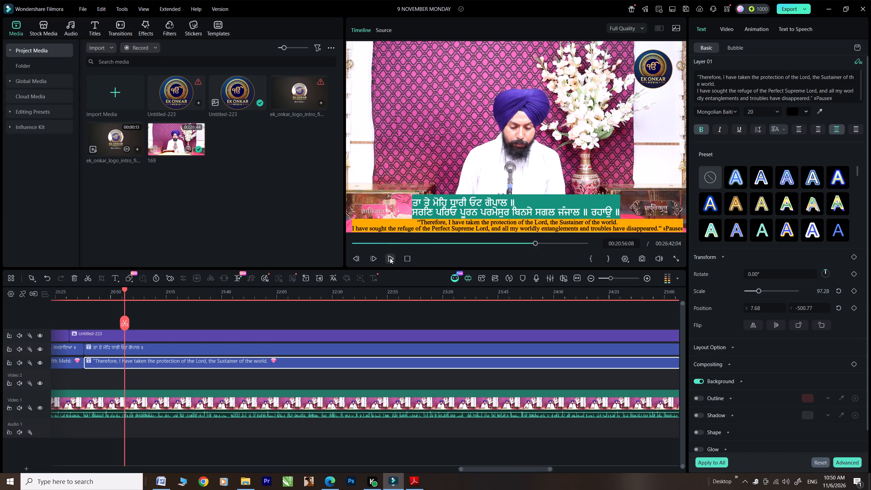
pyautogui.click(125, 322)
pyautogui.click(153, 346)
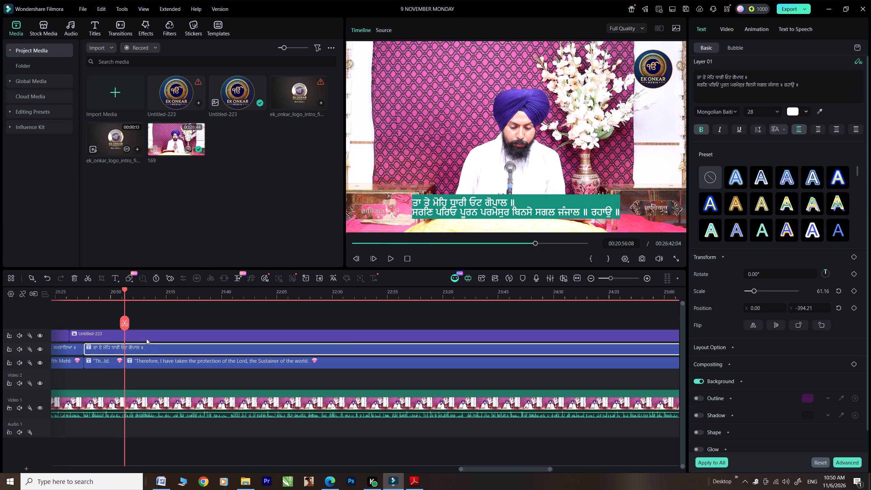
pyautogui.click(124, 323)
# Replace the Punjabi caption after the split with the Word verse ਸੁਰਗ ਮਿਰਤ ਪਇਆਲ … ਧਿਆਇ ॥ ੨॥, without a trailing blank line.
pyautogui.click(161, 478)
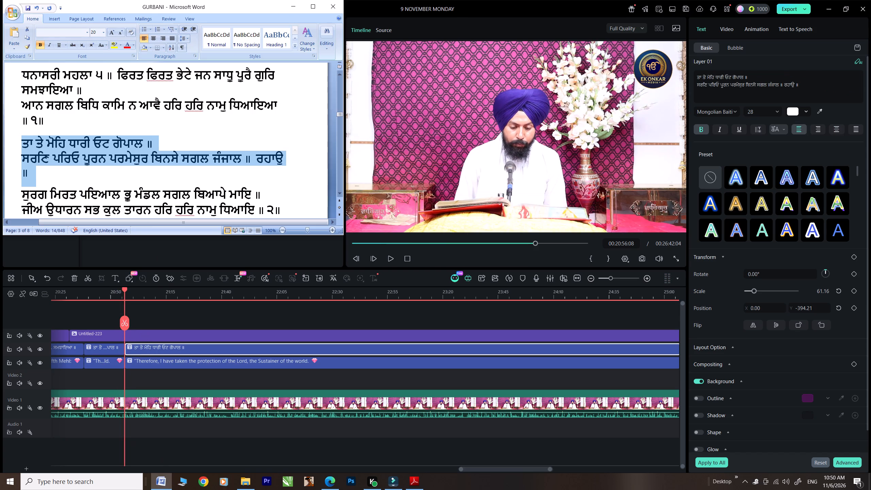
pyautogui.scroll(-2, 137, 155)
pyautogui.moveTo(290, 143); pyautogui.dragTo(43, 143)
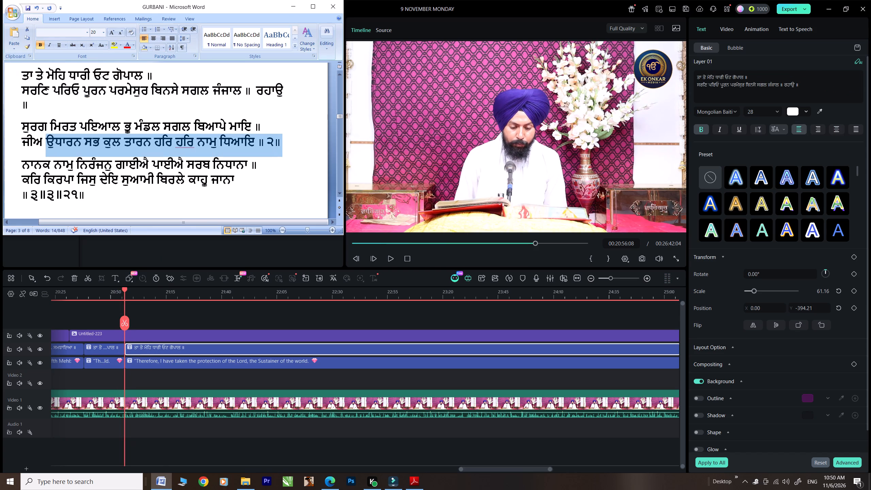
pyautogui.moveTo(43, 143); pyautogui.dragTo(19, 129)
pyautogui.rightClick(49, 132)
pyautogui.click(69, 147)
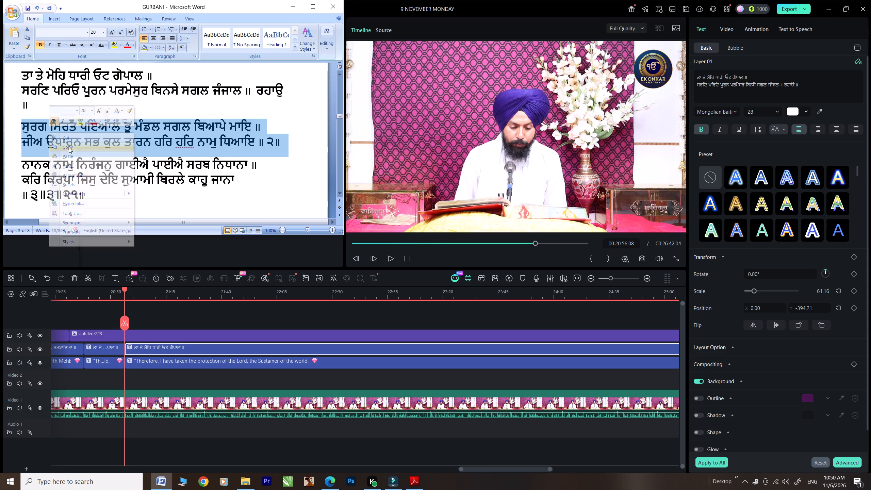
pyautogui.moveTo(807, 87); pyautogui.dragTo(774, 85)
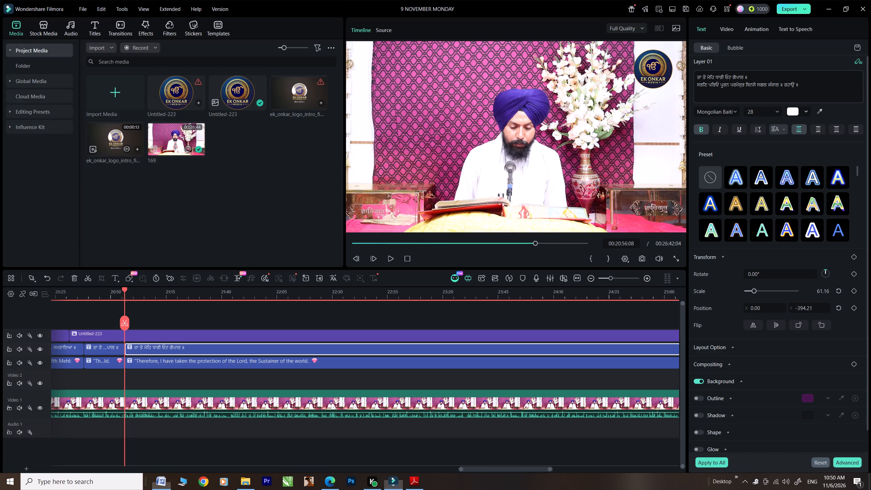
pyautogui.moveTo(774, 85); pyautogui.dragTo(650, 59)
pyautogui.rightClick(714, 80)
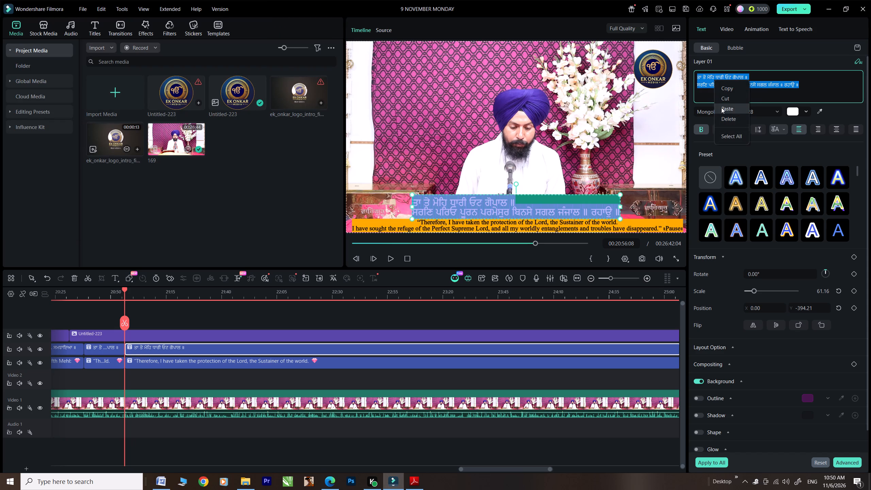
pyautogui.click(721, 108)
pyautogui.press('BackSpace')
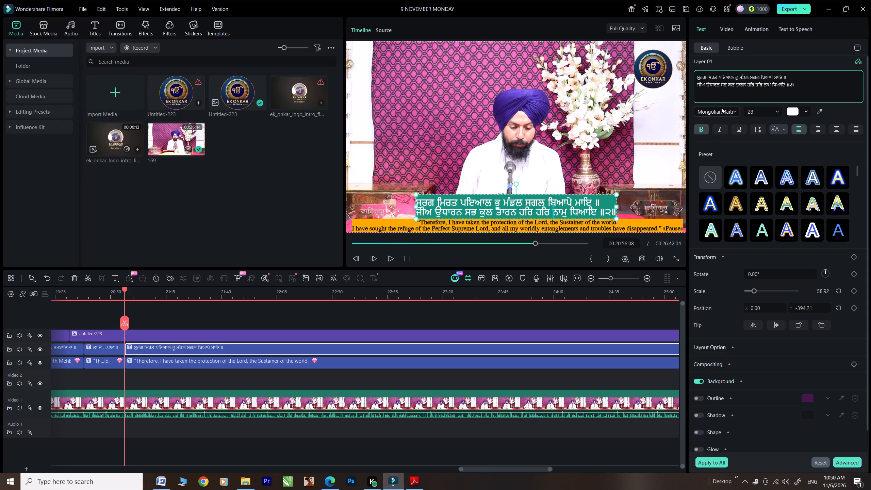
pyautogui.click(199, 364)
pyautogui.click(331, 485)
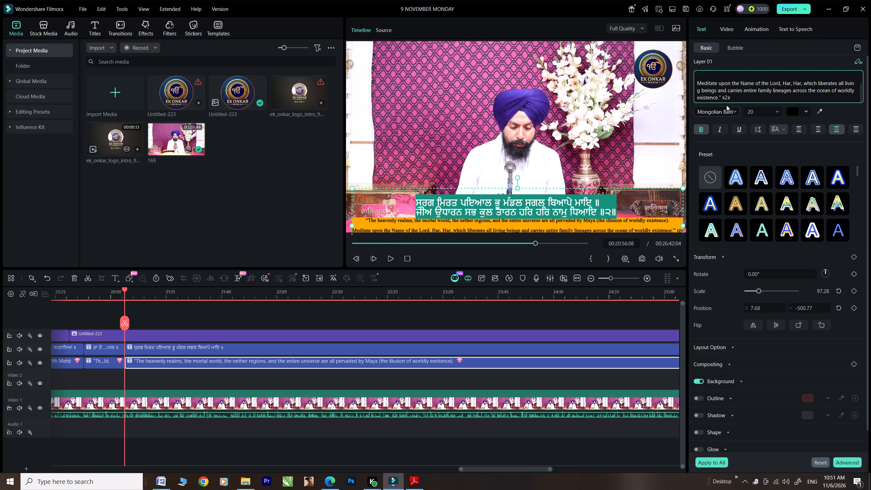
pyautogui.click(696, 83)
pyautogui.press('BackSpace')
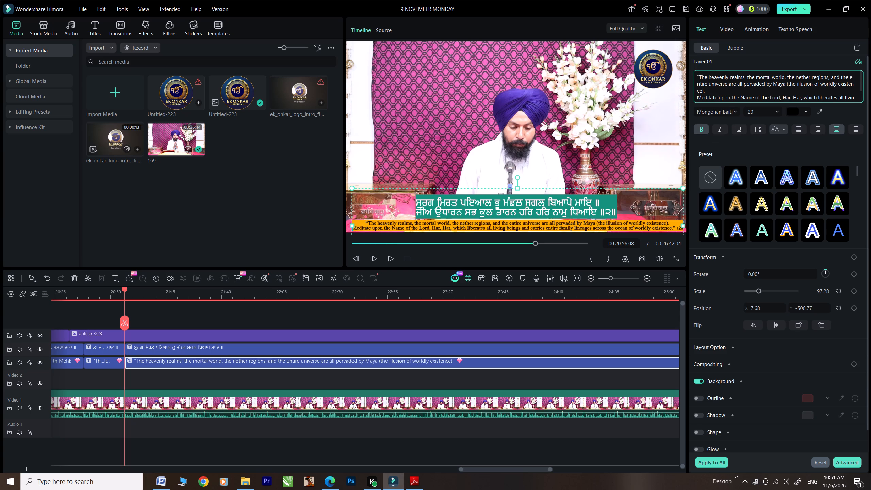
# Play the recitation on to the start of the next verse at 00:21:18:10 and split both the English and Punjabi captions there.
pyautogui.click(392, 259)
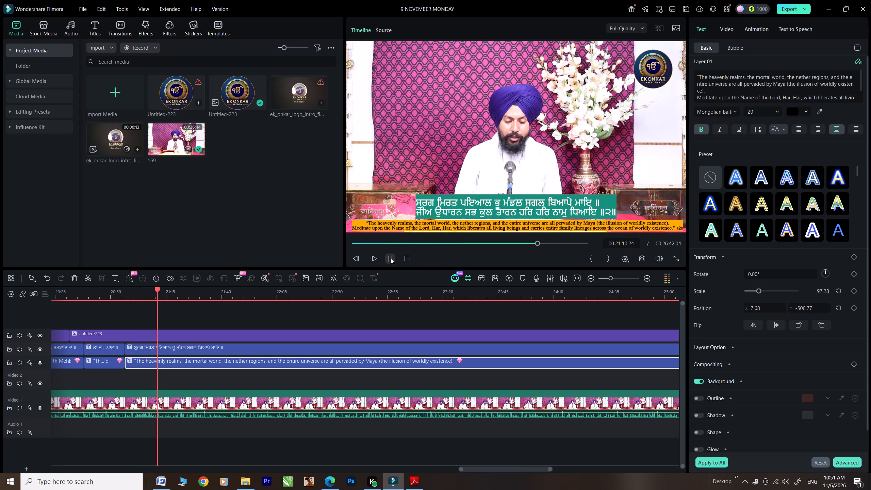
pyautogui.click(391, 258)
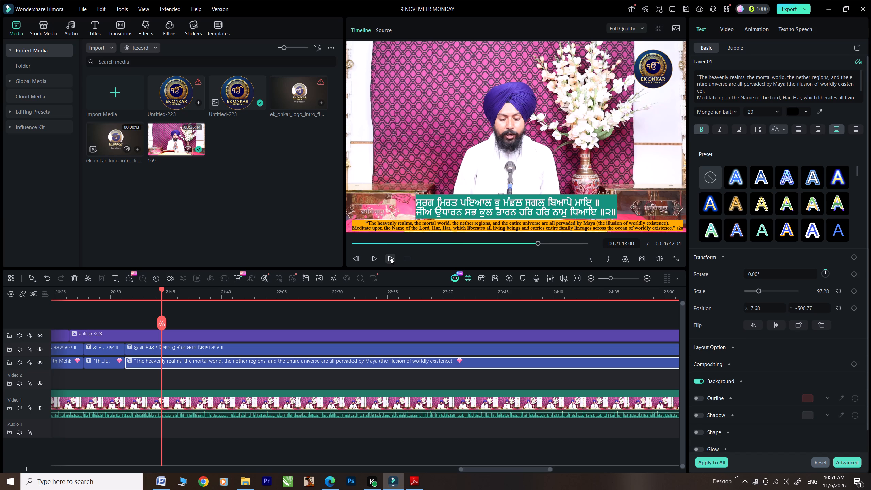
pyautogui.click(391, 258)
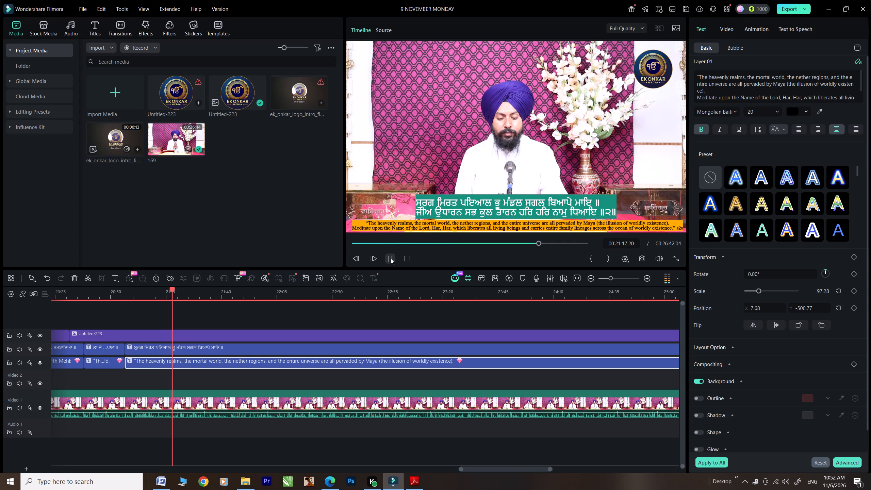
pyautogui.click(391, 258)
pyautogui.click(175, 324)
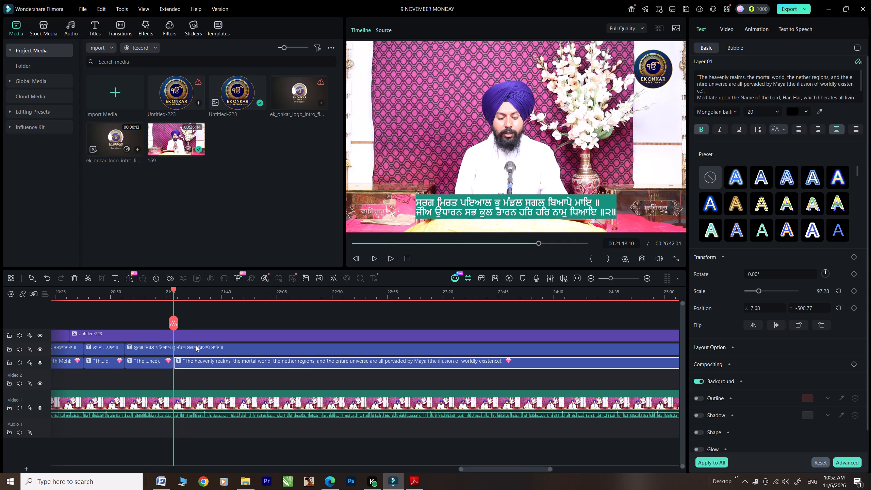
pyautogui.click(196, 346)
pyautogui.click(174, 326)
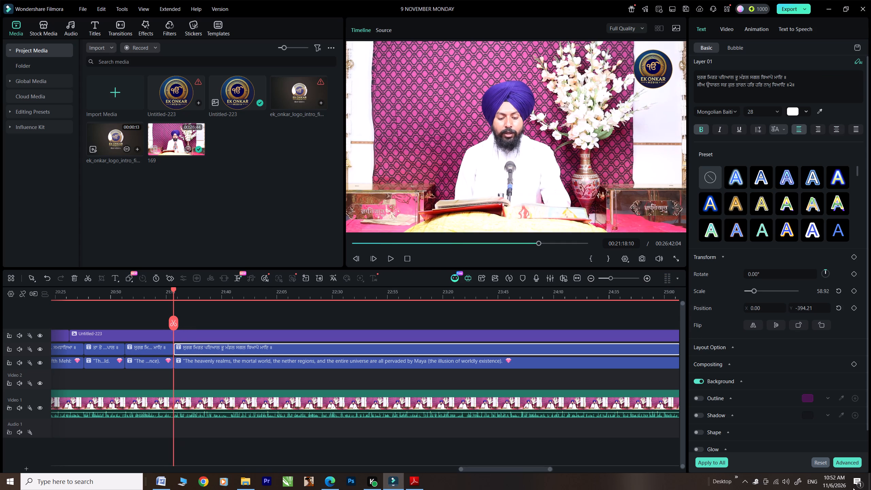
# Replace the Punjabi caption after the split with the Word verse ਨਾਨਕ ਨਾਮੁ ਨਿਰੰਜਨੁ … ॥੩॥੩॥੨੧॥, without a trailing blank line.
pyautogui.click(156, 479)
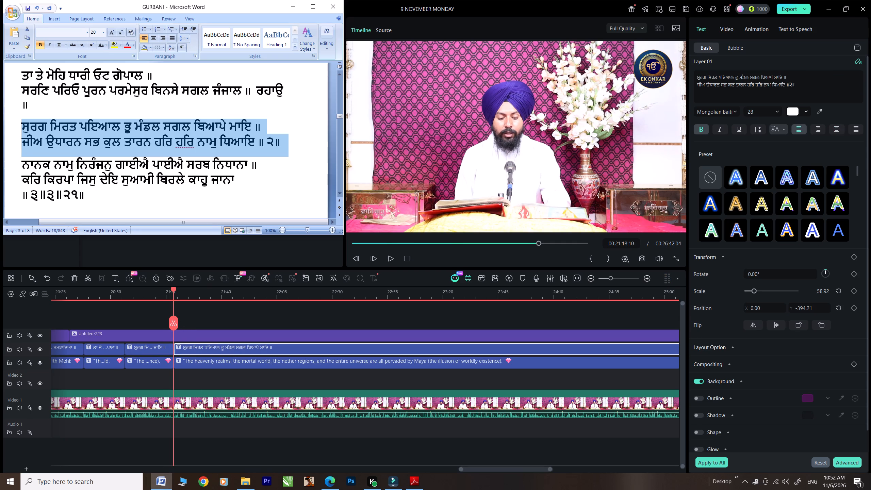
pyautogui.moveTo(97, 195); pyautogui.dragTo(12, 167)
pyautogui.hotkey('ctrl', 'c')
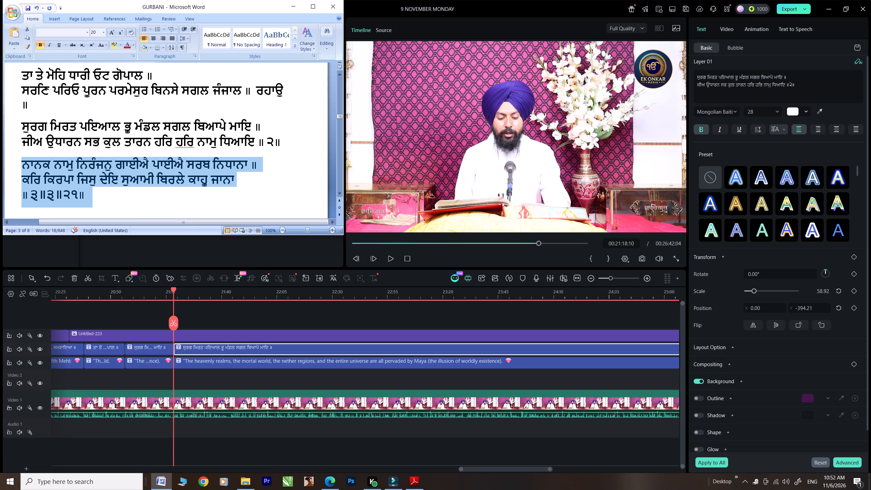
pyautogui.moveTo(809, 87); pyautogui.dragTo(625, 56)
pyautogui.hotkey('ctrl', 'v')
pyautogui.press('BackSpace')
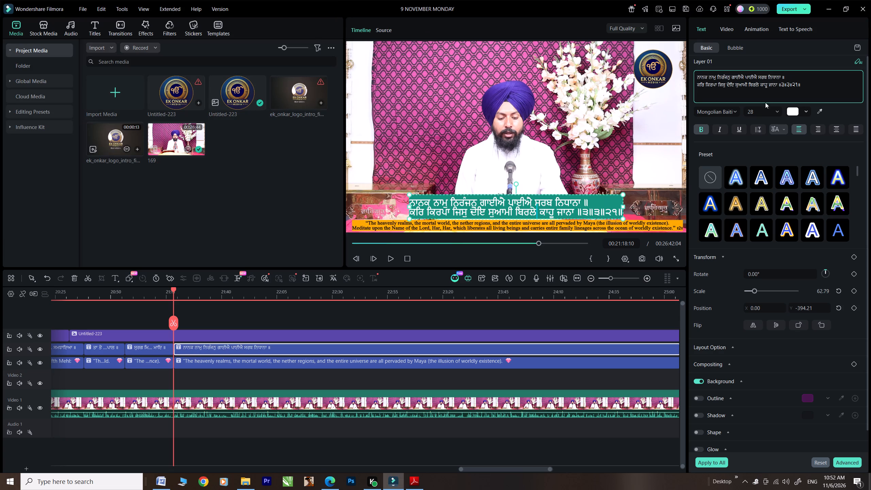
pyautogui.click(202, 362)
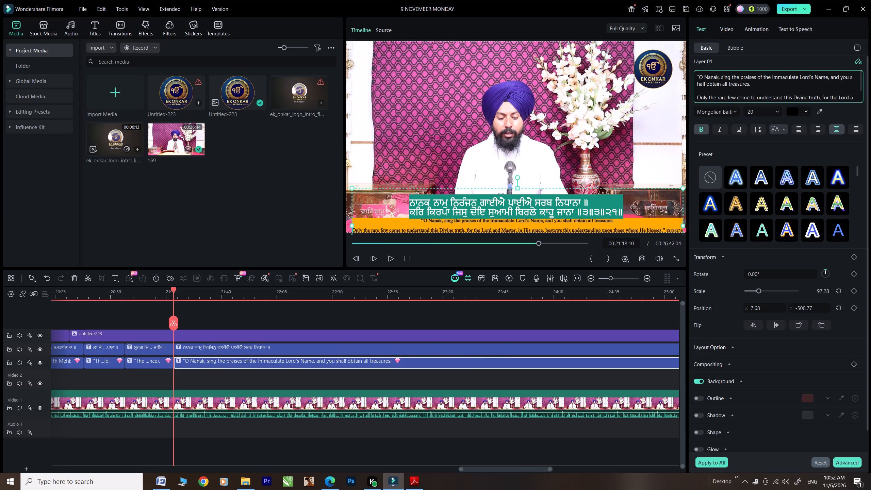
pyautogui.press('BackSpace')
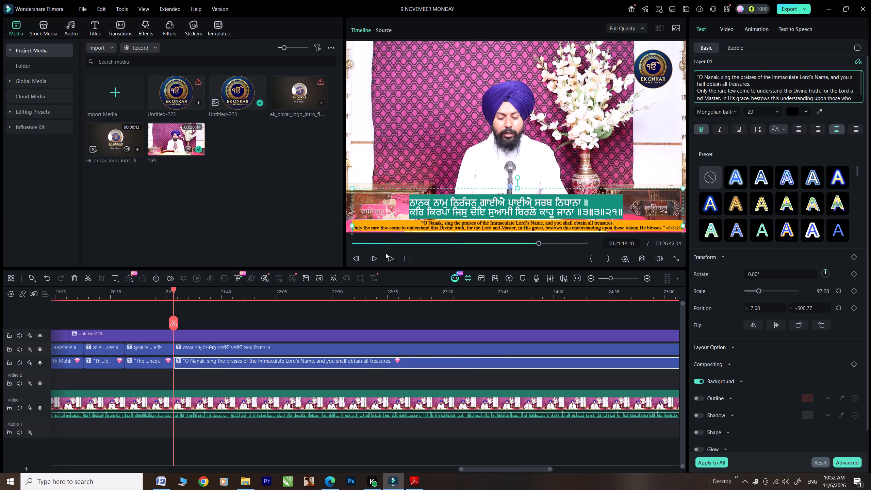
# Play the recitation on to 00:21:44:14, split both the English and Punjabi captions there, and save the project.
pyautogui.click(391, 258)
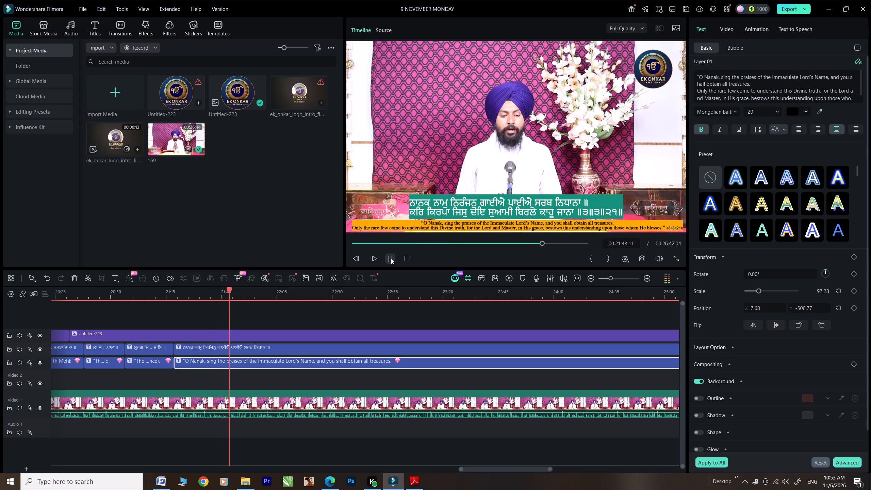
pyautogui.click(391, 258)
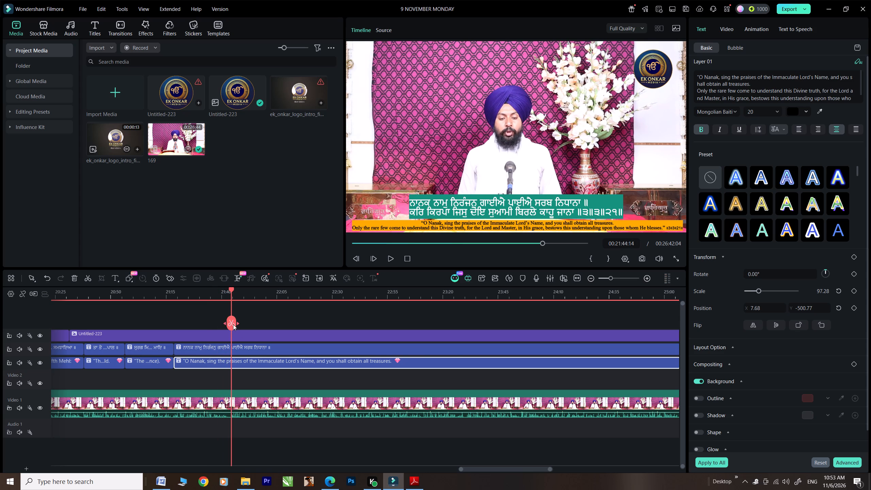
pyautogui.click(233, 324)
pyautogui.click(246, 349)
pyautogui.click(231, 319)
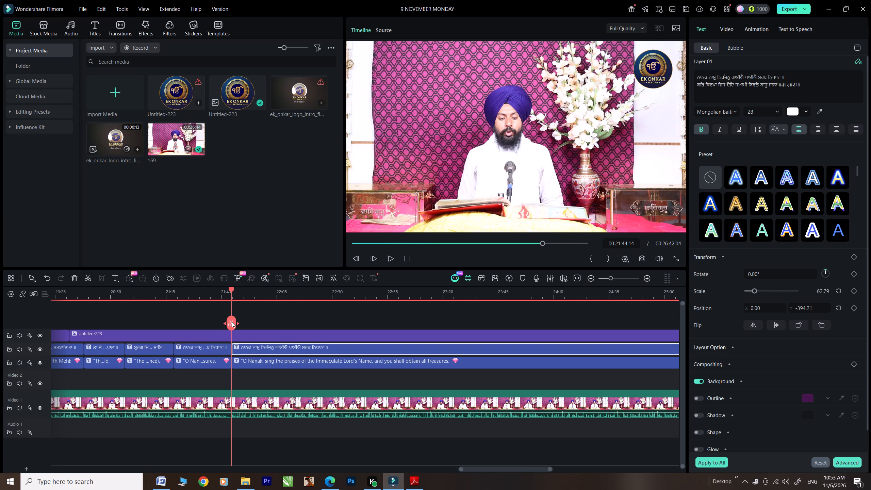
pyautogui.hotkey('ctrl', 's')
# In Word, join ੴ ਸਤਿਗੁਰ ਪ੍ਰਸਾਦਿ ॥ onto the ਧਨਾਸਰੀ ਮਹਲਾ ੫ heading line, and ਕਾਮਿ ਨ ਆਵਹਿ ਸੇ ਜੰਜਾਲ ॥ onto the line above it.
pyautogui.click(160, 486)
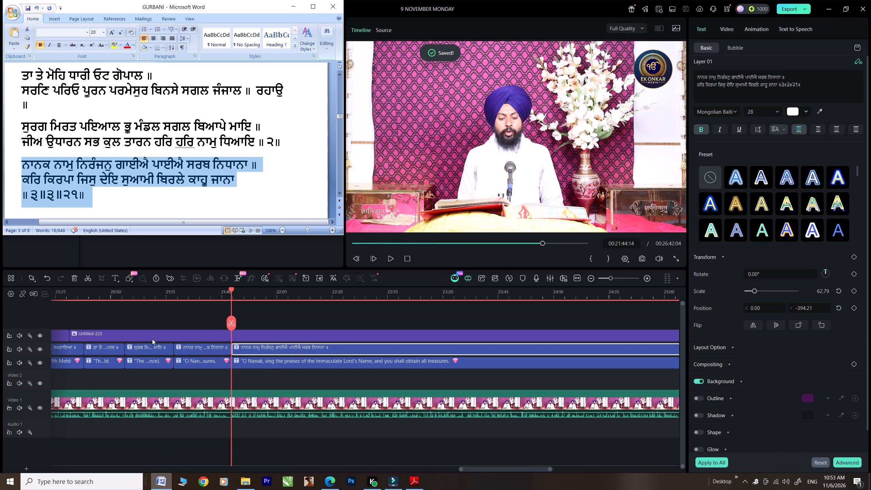
pyautogui.scroll(-6, 115, 162)
pyautogui.click(22, 115)
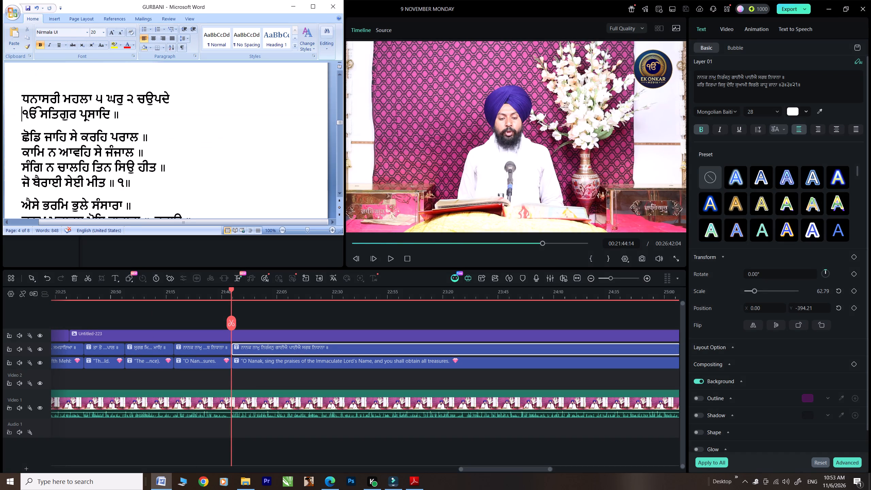
pyautogui.press('BackSpace')
pyautogui.press('space')
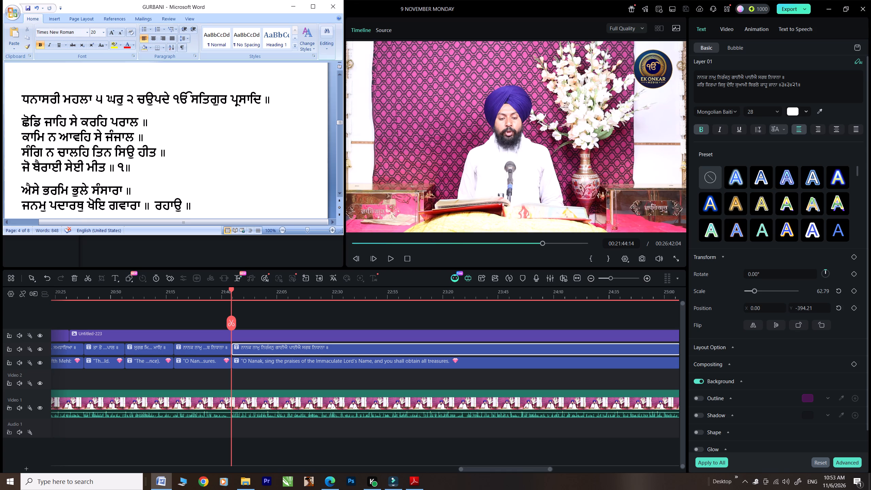
pyautogui.click(22, 135)
pyautogui.press('BackSpace')
pyautogui.press('space')
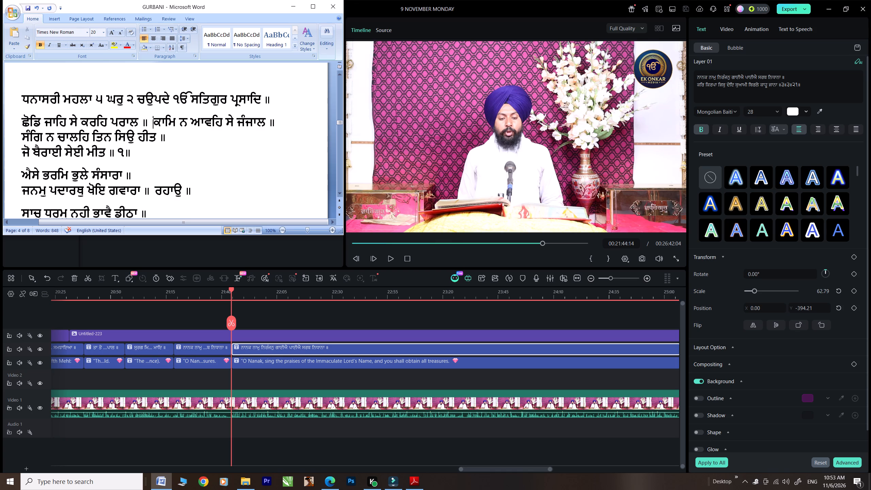
# Replace the Punjabi caption after the split with the two joined Word lines ਧਨਾਸਰੀ ਮਹਲਾ ੫ … ਸੇ ਜੰਜਾਲ ॥, without a trailing blank line.
pyautogui.moveTo(275, 122); pyautogui.dragTo(17, 105)
pyautogui.hotkey('ctrl', 'c')
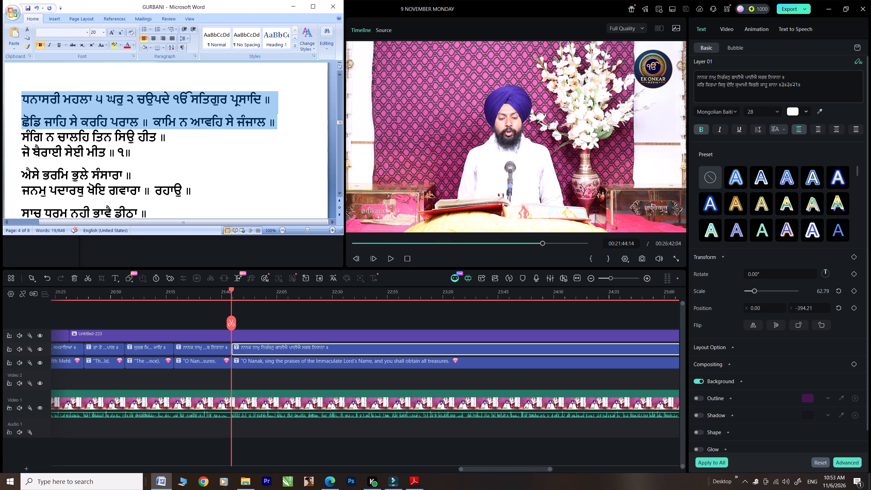
pyautogui.moveTo(807, 84); pyautogui.dragTo(679, 58)
pyautogui.hotkey('ctrl', 'v')
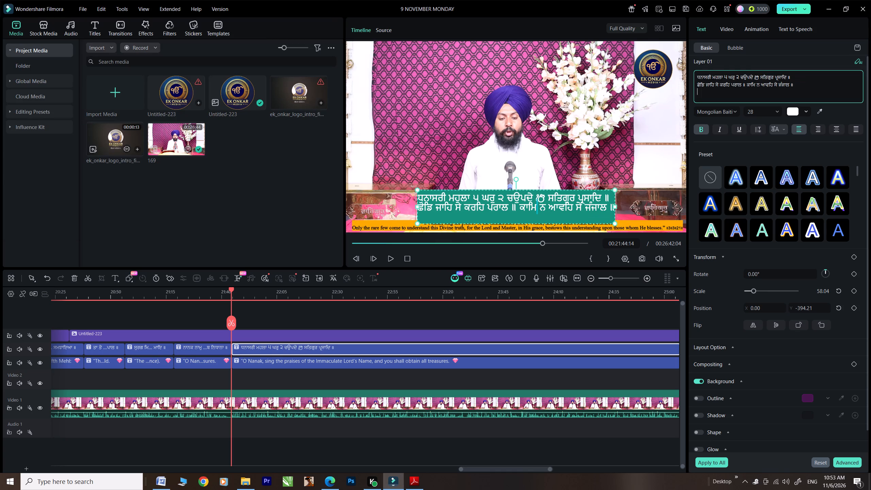
pyautogui.press('BackSpace')
pyautogui.click(388, 256)
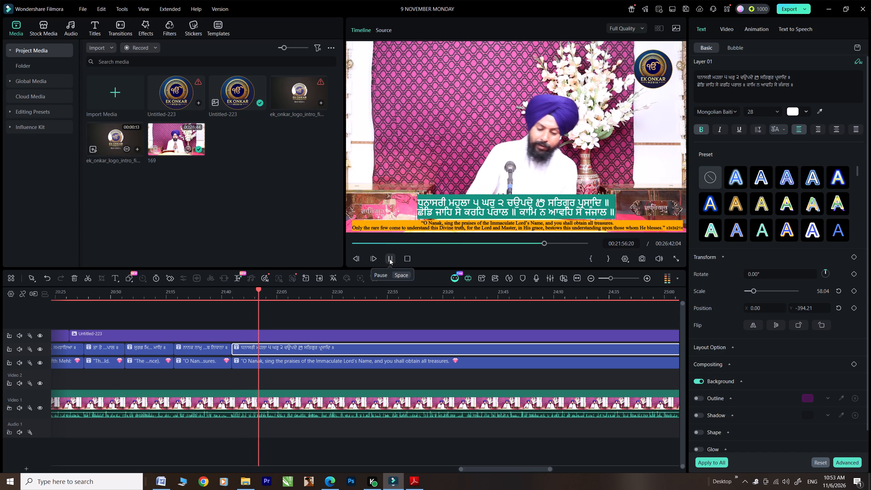
pyautogui.click(390, 259)
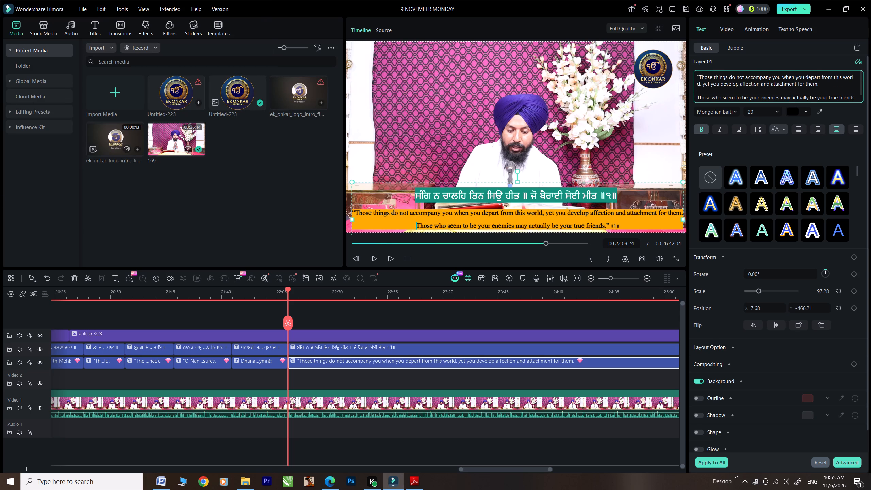
pyautogui.press('BackSpace')
# Lower the new Punjabi caption in the frame, closing the gap above the two-line English caption.
pyautogui.click(506, 192)
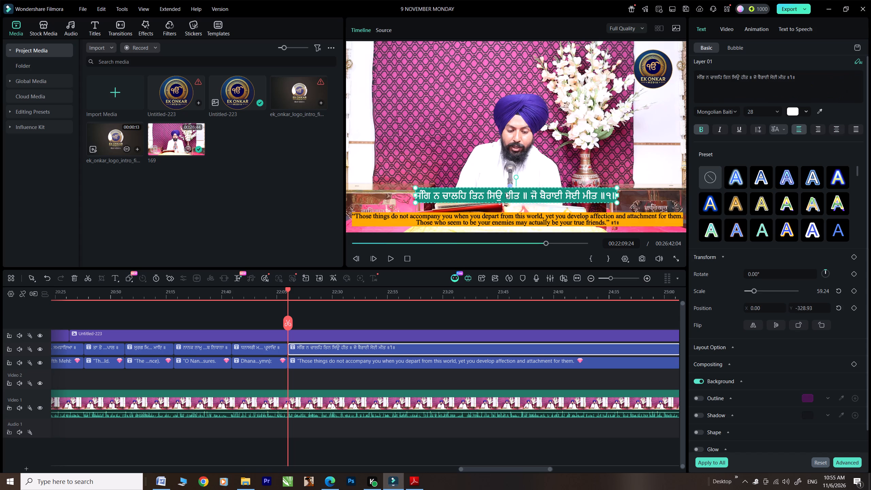
pyautogui.press('Down')
pyautogui.press('Down')
pyautogui.press('Down')
pyautogui.press('Down')
pyautogui.press('Down')
pyautogui.press('Down')
pyautogui.press('Down')
pyautogui.press('Down')
pyautogui.press('Down')
pyautogui.press('Down')
pyautogui.press('Down')
pyautogui.press('Down')
pyautogui.press('Down')
pyautogui.press('Down')
pyautogui.press('Down')
pyautogui.press('Down')
pyautogui.press('Down')
pyautogui.press('Down')
pyautogui.press('Down')
pyautogui.press('Down')
# Lower the English caption to a vertical position of -496.94, near the bottom edge of the frame.
pyautogui.click(498, 216)
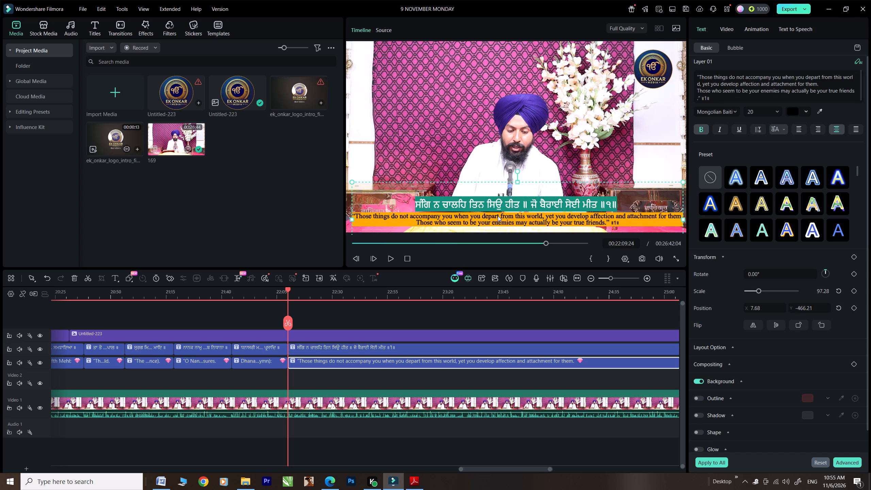
pyautogui.press('Down')
pyautogui.press('Down')
pyautogui.press('Down')
pyautogui.press('Down')
pyautogui.press('Down')
pyautogui.press('Down')
pyautogui.press('Down')
pyautogui.press('Down')
pyautogui.press('Down')
pyautogui.press('Down')
pyautogui.press('Down')
pyautogui.press('Down')
pyautogui.press('Down')
pyautogui.press('Down')
pyautogui.press('Down')
pyautogui.press('Down')
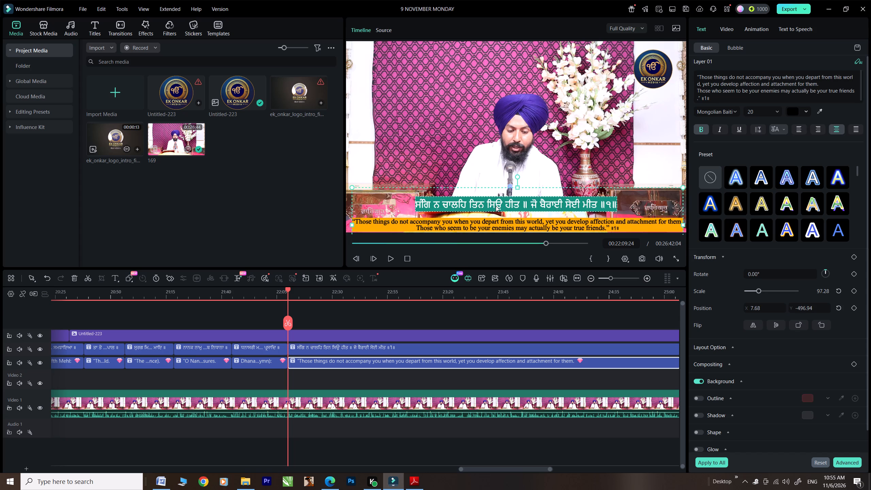
# Lower the Punjabi caption further to a vertical position of -403.81, so it sits just above the English caption.
pyautogui.click(496, 206)
pyautogui.press('Down')
pyautogui.press('Down')
pyautogui.press('Down')
pyautogui.press('Down')
pyautogui.press('Down')
pyautogui.press('Down')
pyautogui.press('Down')
pyautogui.press('Down')
pyautogui.press('Down')
pyautogui.press('Down')
pyautogui.press('Down')
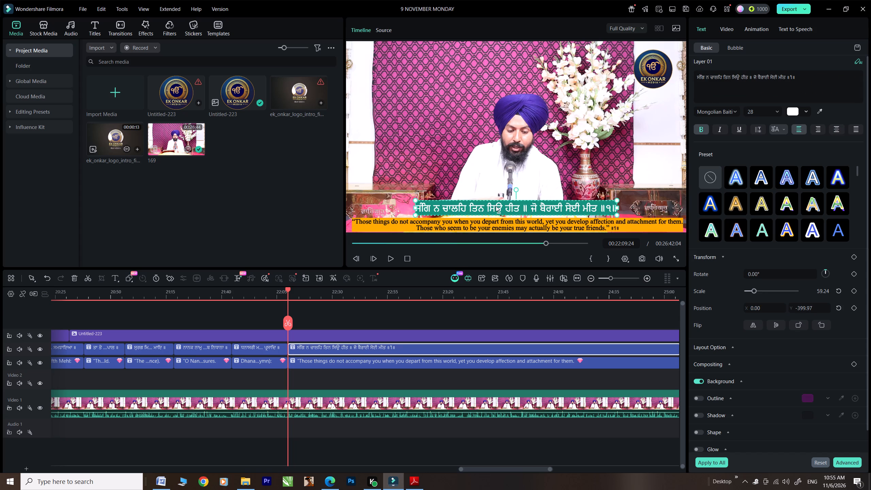
pyautogui.press('Down')
pyautogui.press('Down')
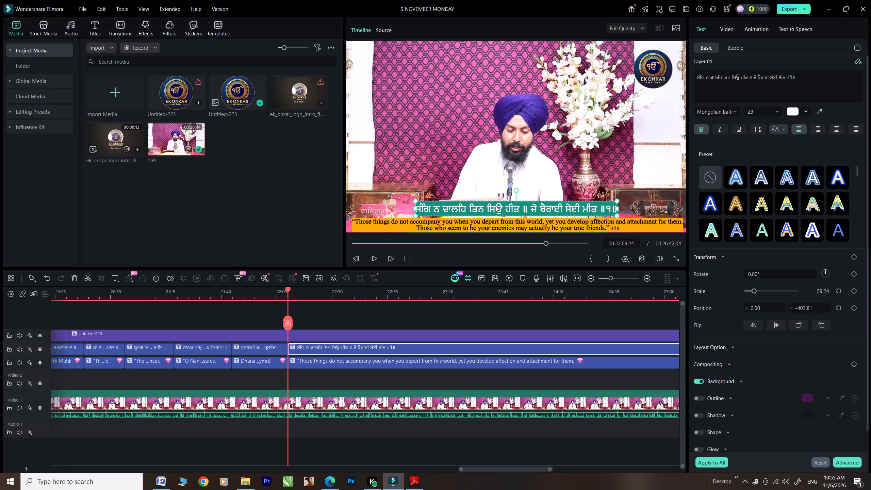